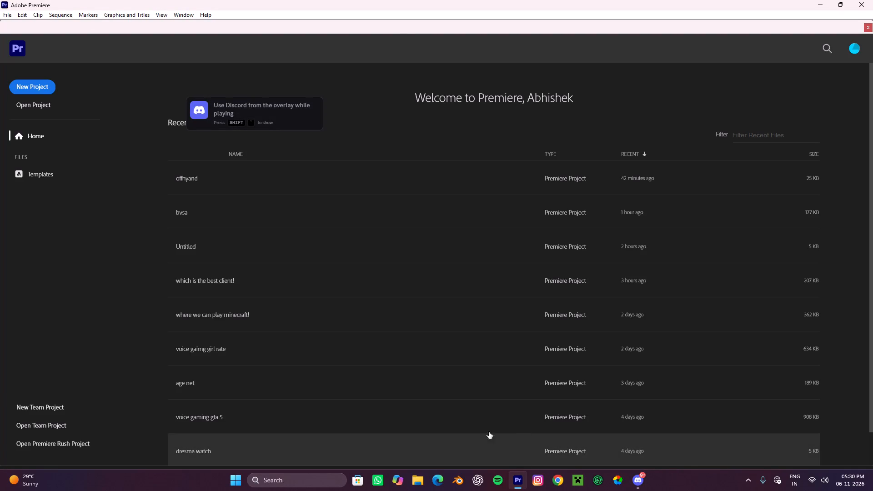
Open the recent project offhyand.
left_click(5, 15)
left_click(48, 63)
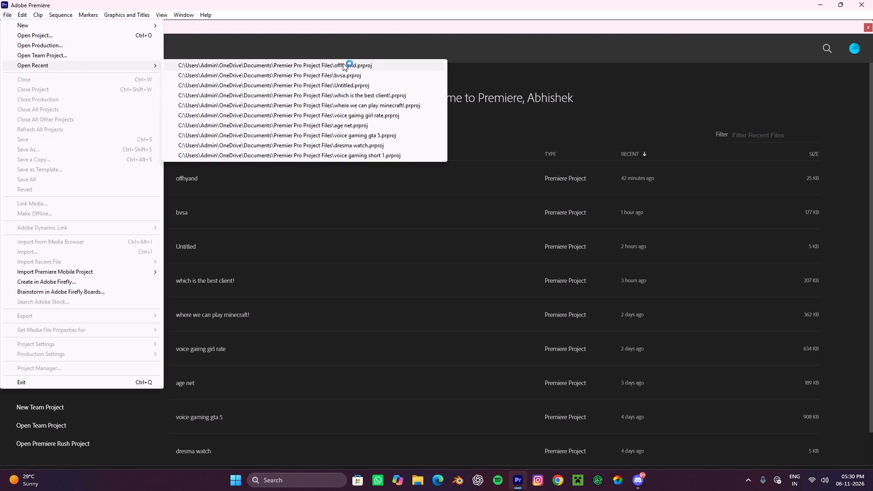
left_click(342, 65)
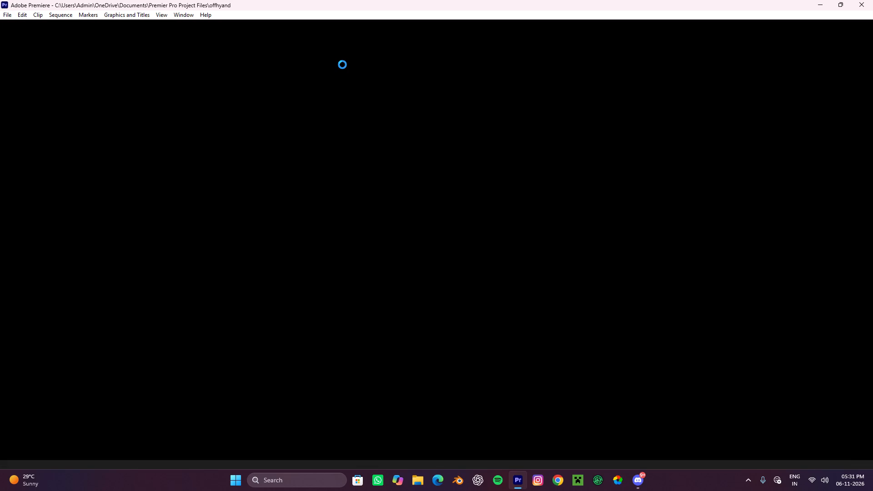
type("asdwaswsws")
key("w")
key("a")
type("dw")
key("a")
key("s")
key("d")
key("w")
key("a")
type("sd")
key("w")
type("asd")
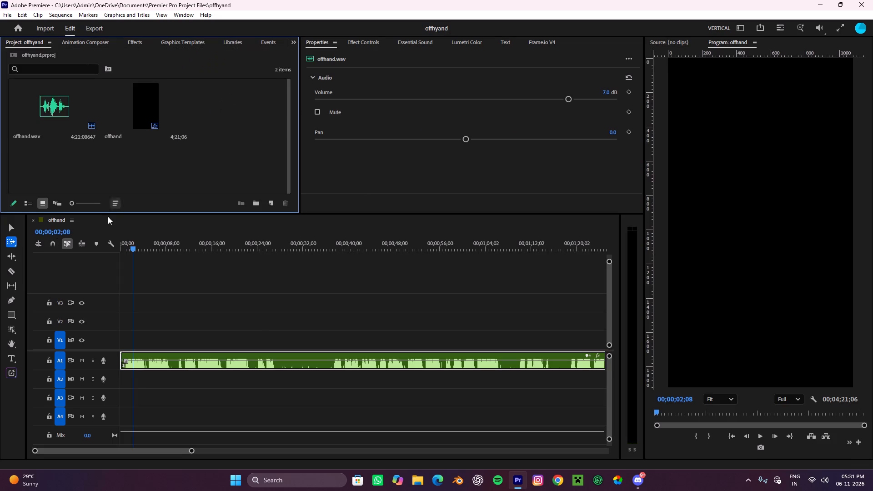
Filter the offhand sequence's transcript for pauses and delete all of them from the timeline.
left_click(504, 46)
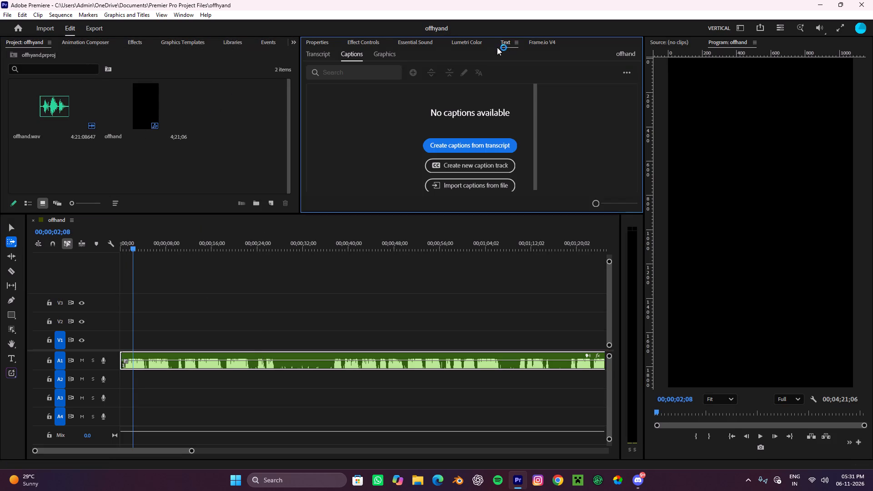
left_click(307, 55)
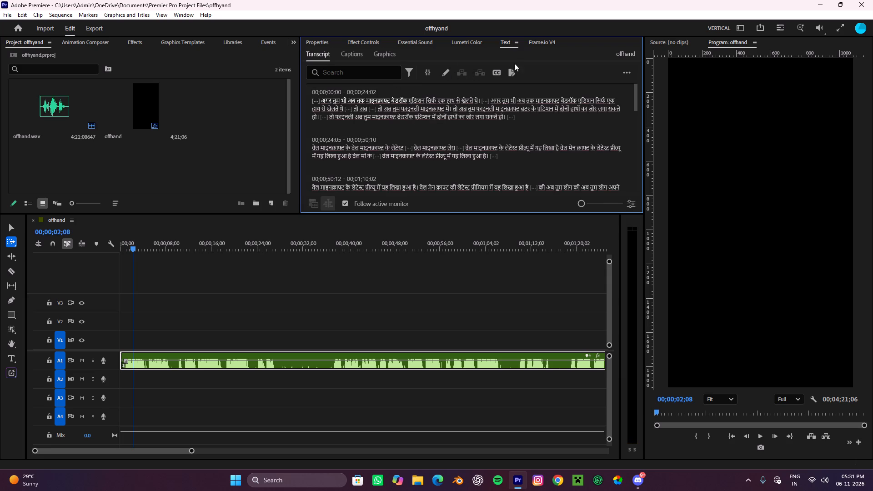
left_click(412, 77)
left_click(428, 136)
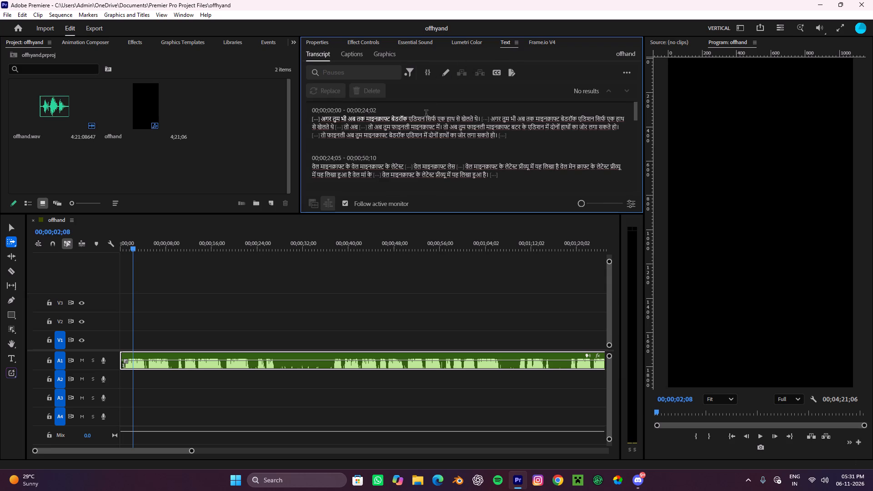
left_click(371, 91)
left_click(585, 109)
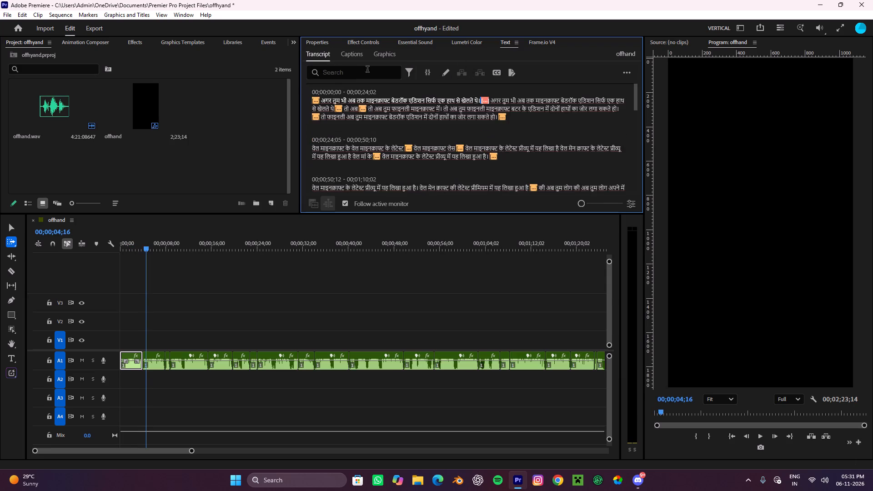
Play the voice-over from the start and ripple delete the first clip, about 4 seconds long, on A1.
left_click(321, 42)
scroll(139, 302, "up", 9, "alt")
scroll(143, 312, "down", 1, "alt")
scroll(143, 312, "up", 6, "alt")
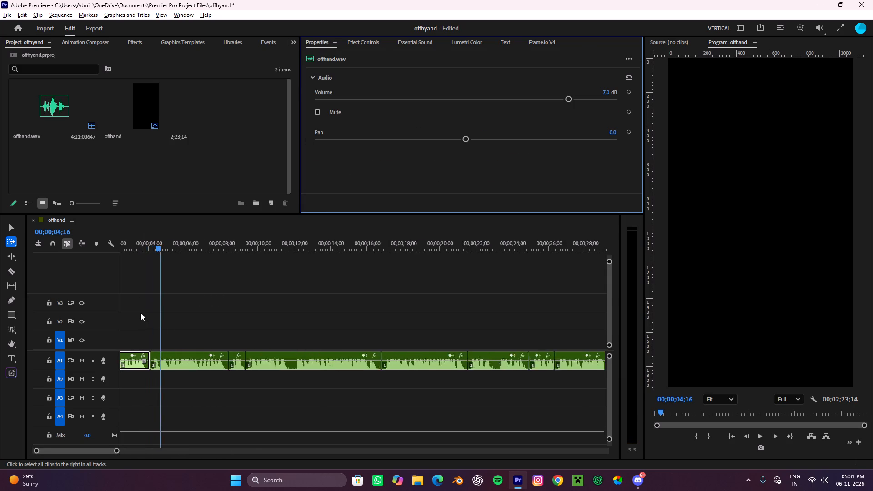
scroll(140, 313, "up", 8, "alt")
key("v")
left_click_drag(245, 244, 0, 229)
key("space")
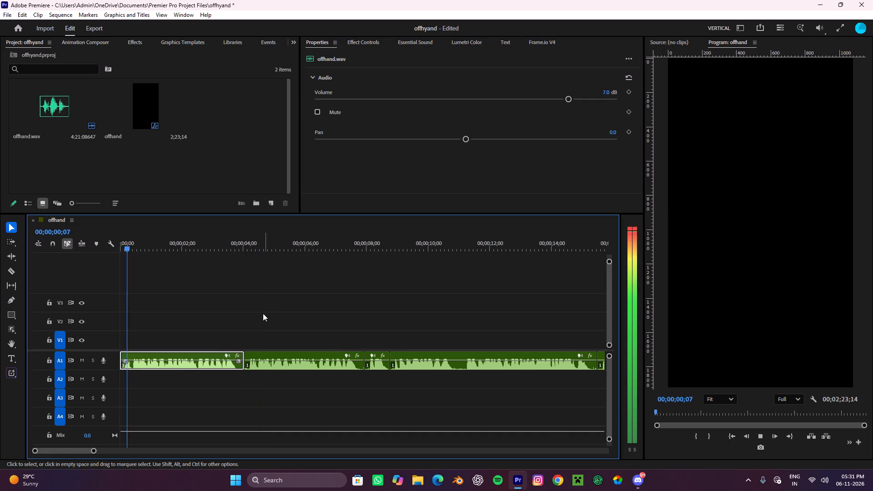
scroll(261, 314, "up", 11, "alt")
left_click(338, 336)
scroll(367, 324, "down", 10, "alt")
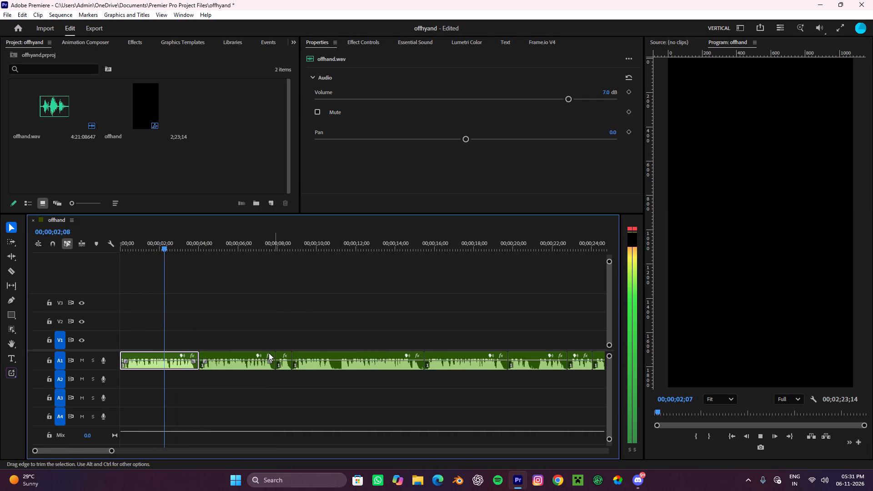
key("e")
type("e")
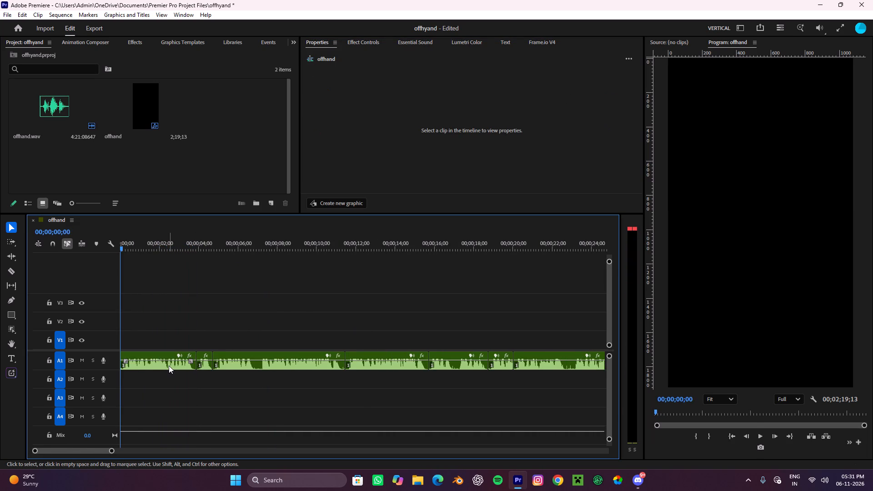
Split off the first few frames before the speech in the opening A1 clip and ripple delete them.
key("space")
scroll(124, 347, "up", 5, "alt")
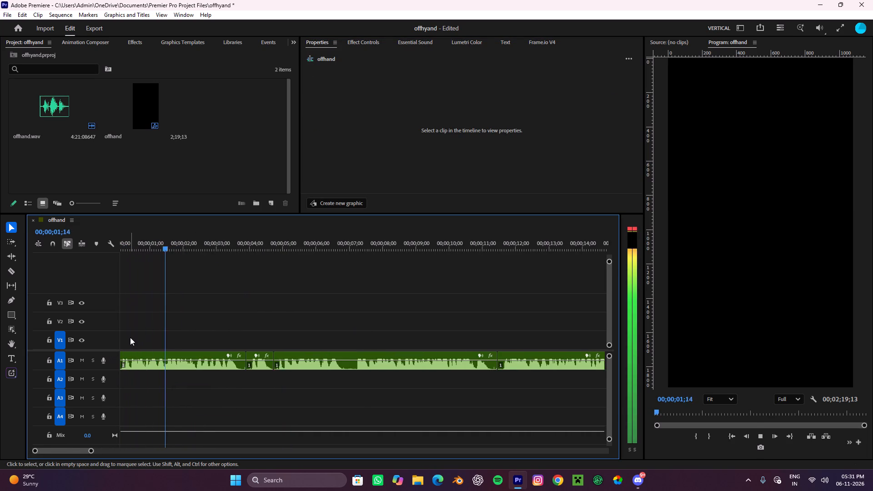
scroll(130, 337, "up", 5)
scroll(129, 340, "up", 7, "alt")
scroll(125, 347, "up", 6)
key("space")
key("c")
left_click(130, 364)
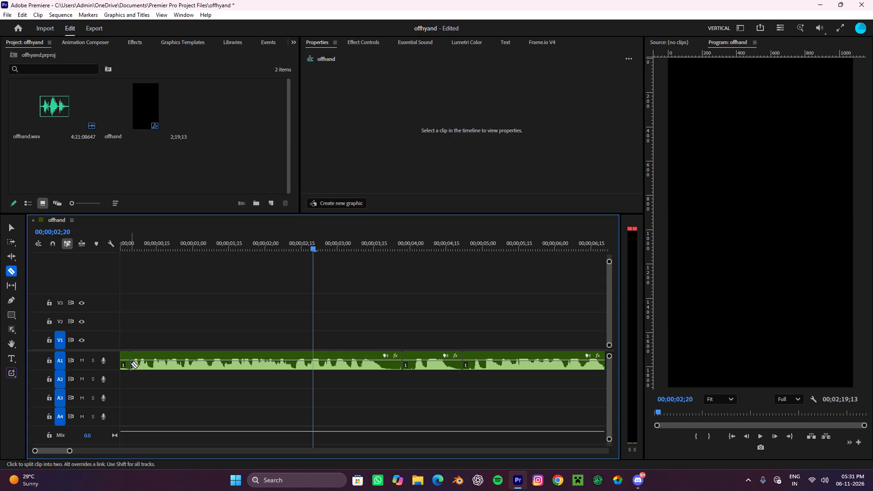
key("v")
left_click_drag(128, 379, 125, 359)
key("e")
Play the opening and cut out the short second clip at about 4 seconds on A1, leaving its gap.
key("space")
scroll(181, 331, "down", 9, "alt")
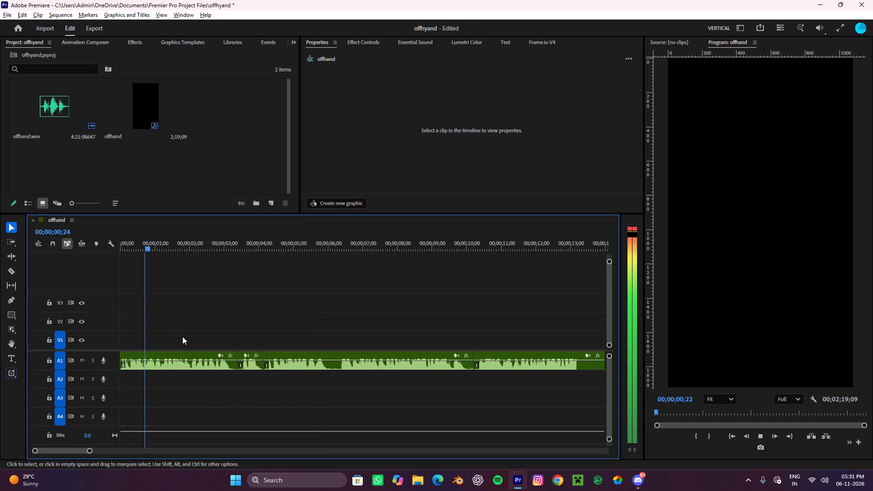
left_click(196, 328)
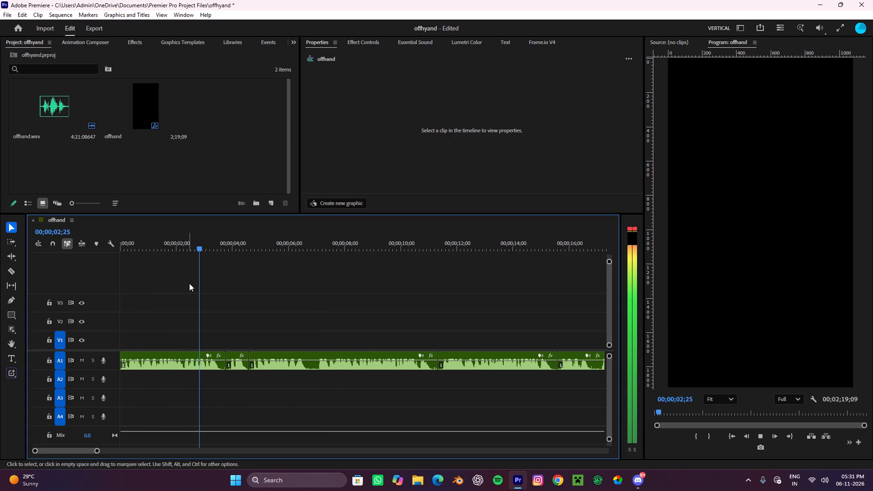
left_click_drag(229, 400, 238, 336)
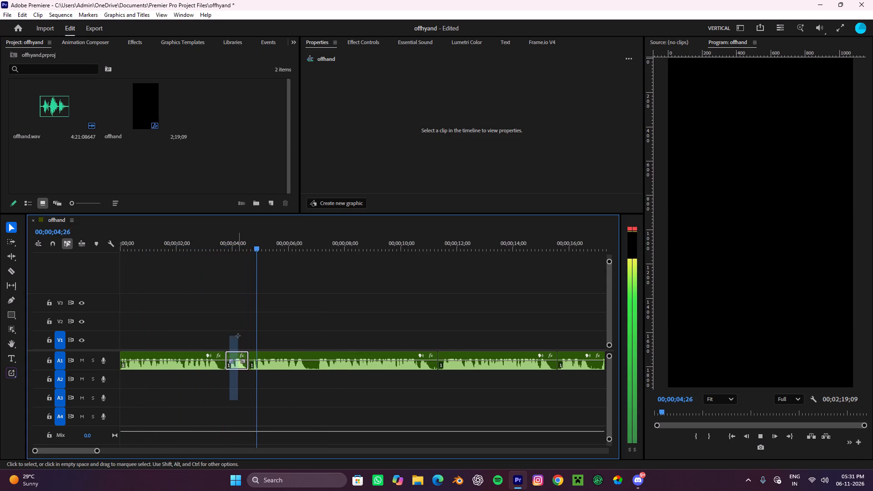
left_click_drag(238, 336, 238, 333)
key("ctrl+x")
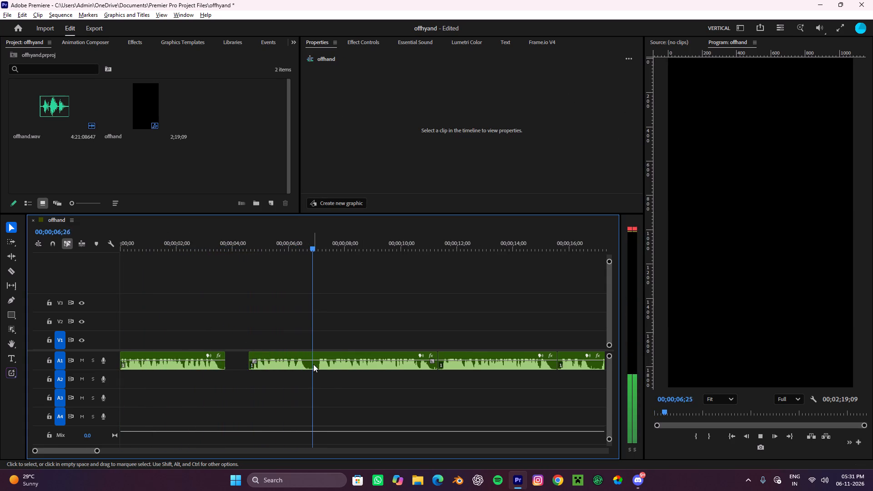
Split the A1 clip at its pause at about 7 seconds and ripple delete the part before the split.
scroll(313, 364, "up", 4, "alt")
key("space")
key("c")
left_click(319, 369)
key("v")
left_click(291, 380)
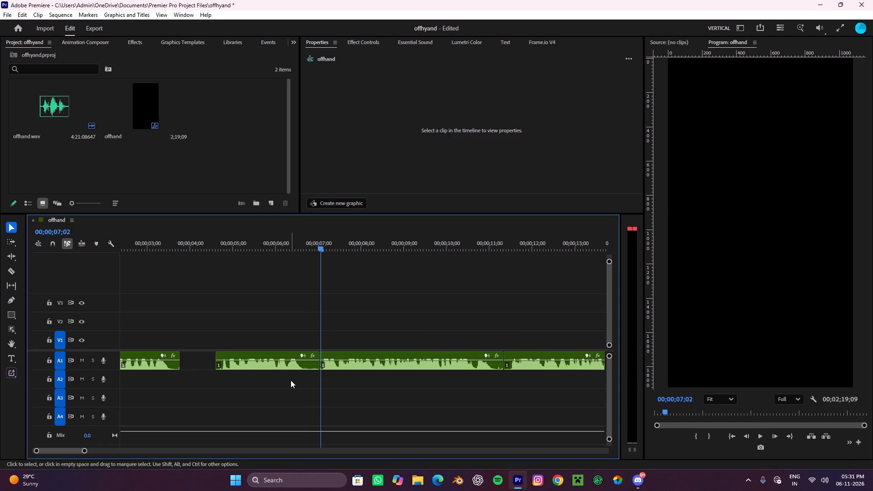
key("space")
left_click_drag(292, 370, 288, 346)
left_click(285, 399)
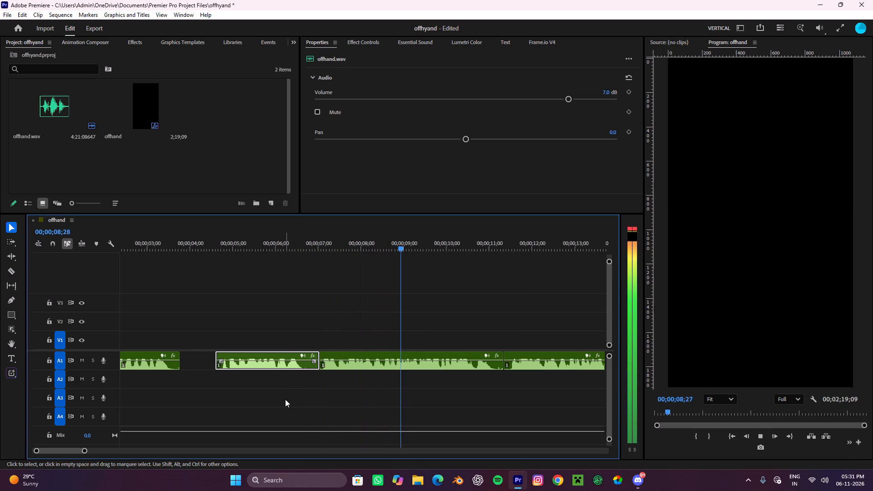
left_click_drag(302, 410, 262, 346)
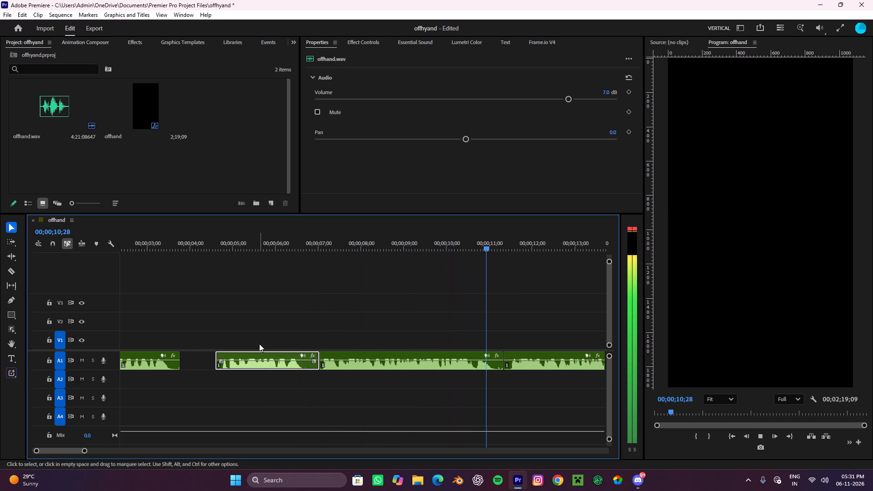
key("e")
Play the following audio and close the gap after the first A1 clip with a ripple delete.
key("space")
left_click(326, 338)
left_click_drag(291, 243, 327, 251)
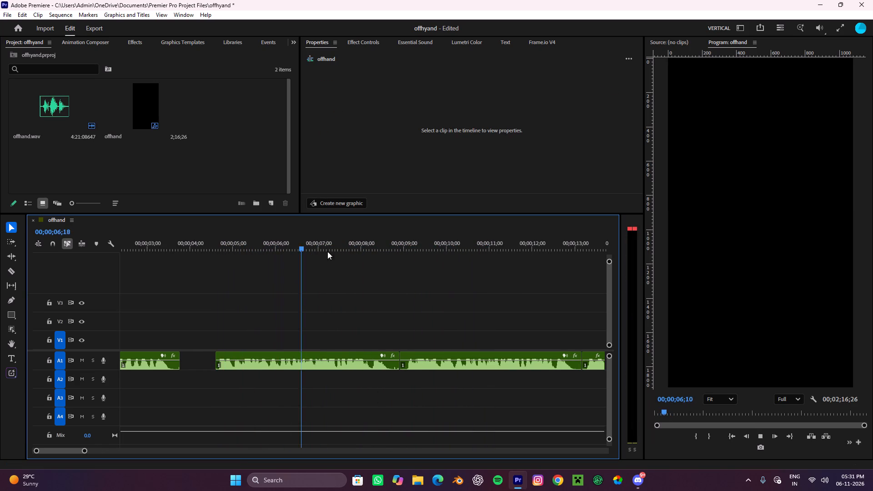
left_click_drag(327, 251, 399, 328)
key("space")
left_click(191, 360)
key("e")
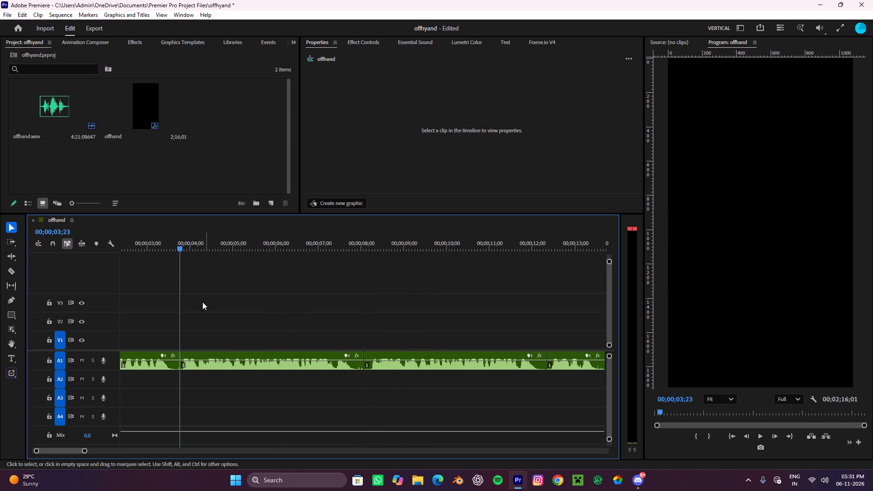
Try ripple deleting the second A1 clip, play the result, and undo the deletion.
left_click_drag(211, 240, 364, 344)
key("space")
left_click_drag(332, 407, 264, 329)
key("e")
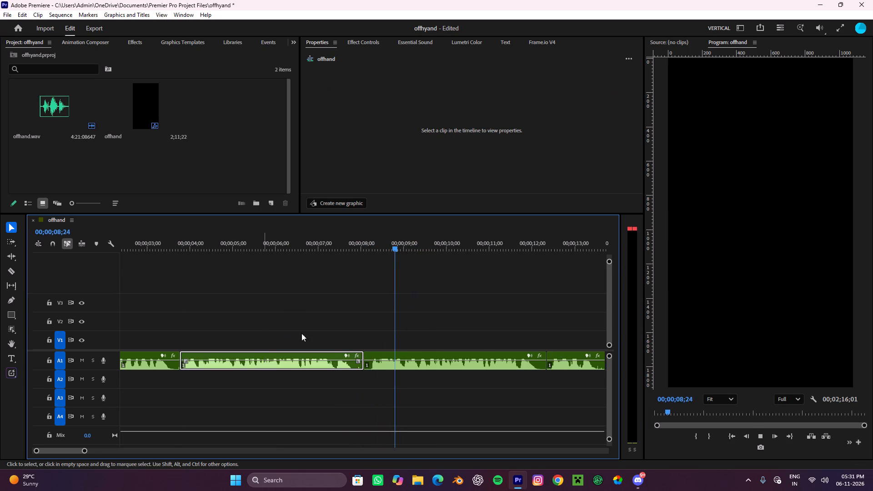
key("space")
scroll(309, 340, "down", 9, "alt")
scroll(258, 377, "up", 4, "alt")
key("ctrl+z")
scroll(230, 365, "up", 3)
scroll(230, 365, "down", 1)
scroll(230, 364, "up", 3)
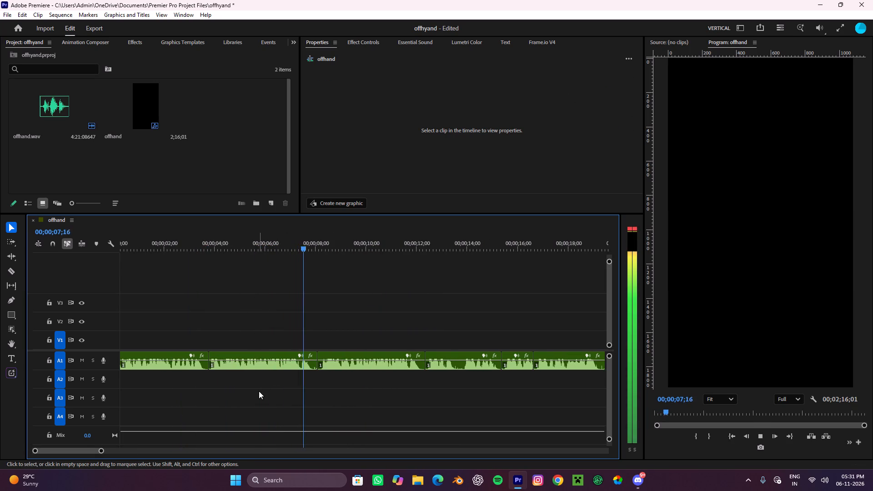
Ripple delete the second clip on A1, running from about 4 to 8 seconds.
left_click_drag(264, 396, 242, 361)
key("e")
Play the takes from about 4 seconds and ripple delete the two consecutive clips starting at about 8 seconds on A1.
key("space")
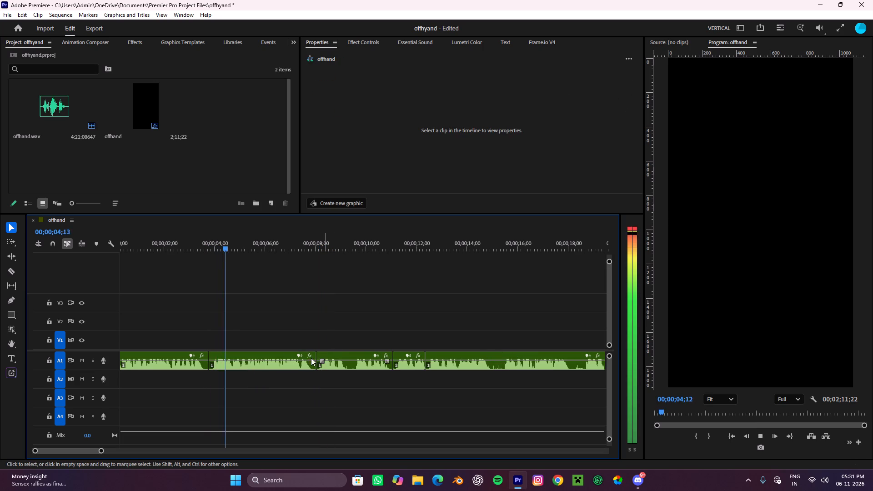
left_click(358, 326)
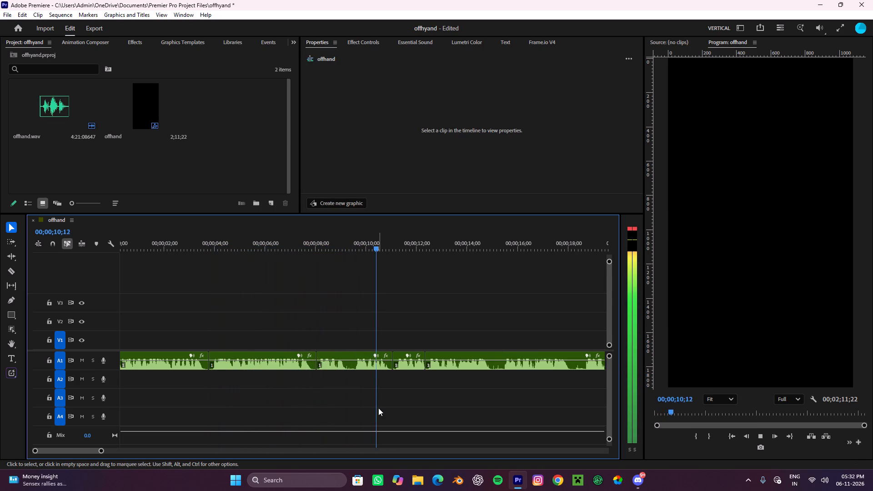
left_click_drag(365, 387, 334, 335)
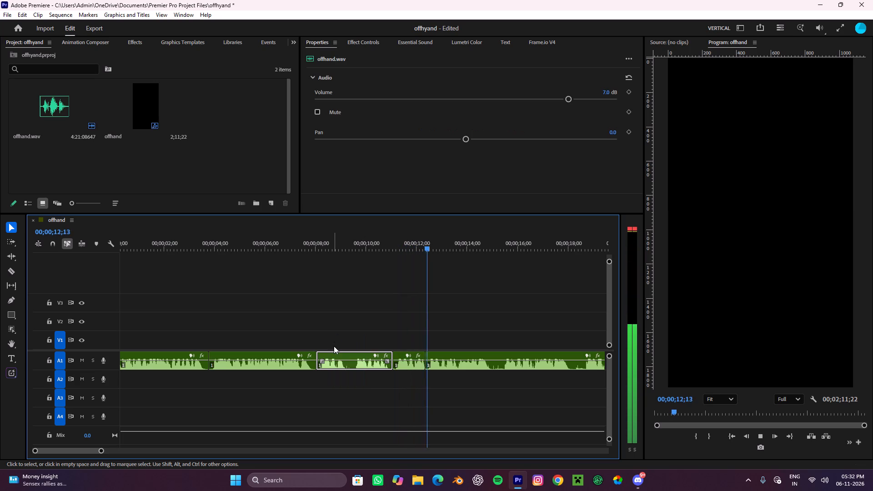
key("e")
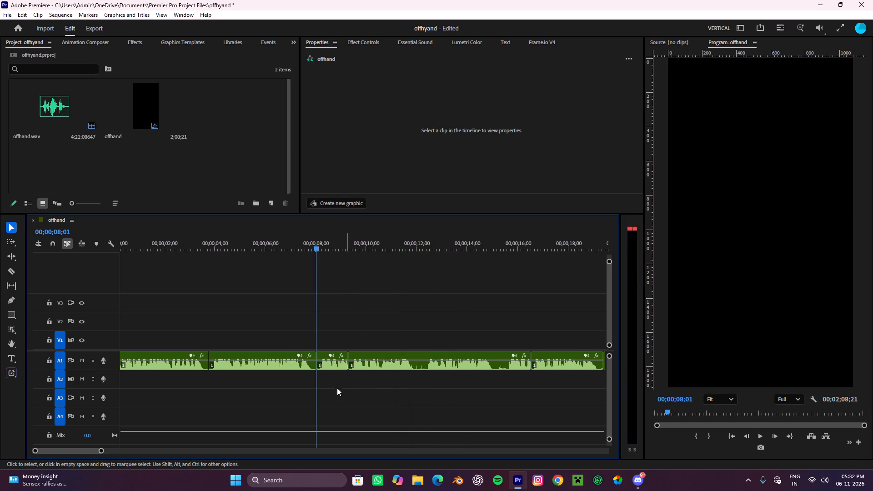
left_click_drag(336, 388, 325, 320)
type("e")
Play the long A1 clip from about 8 to 15 seconds and ripple delete it.
key("space")
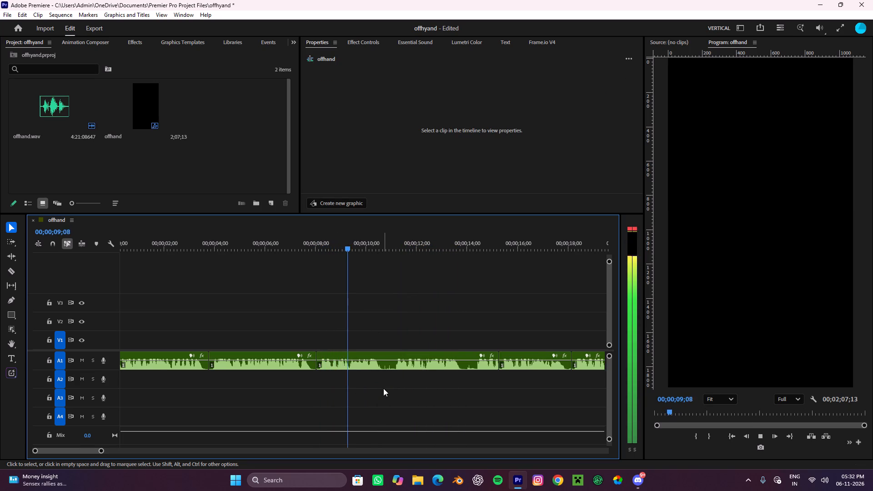
scroll(383, 388, "up", 4, "alt")
scroll(383, 388, "down", 9)
scroll(369, 386, "up", 4, "alt")
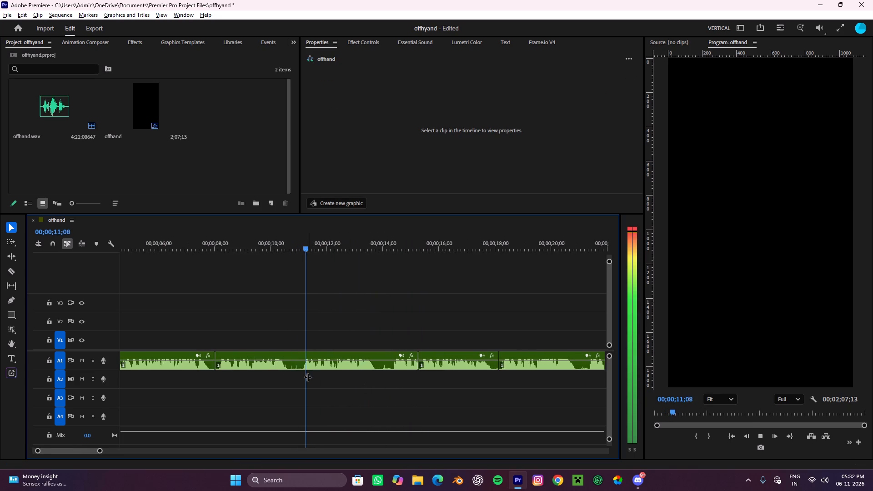
scroll(307, 377, "up", 5)
left_click_drag(371, 396, 308, 331)
left_click(376, 318)
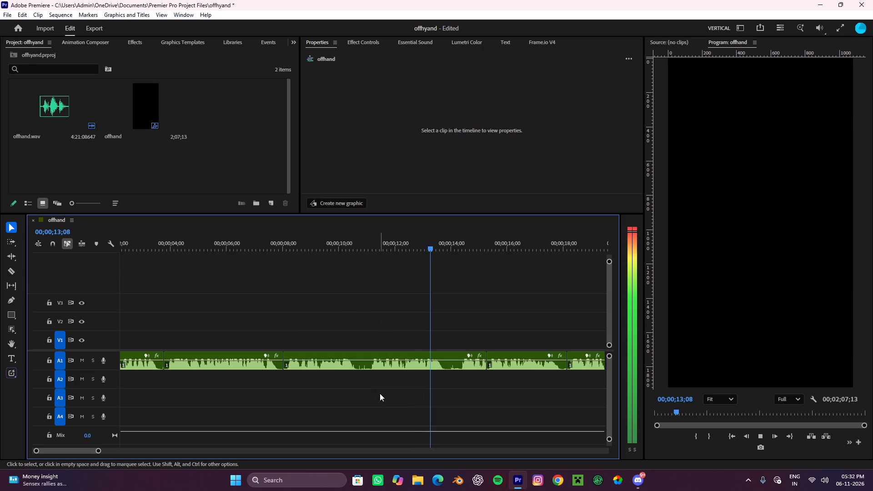
left_click_drag(387, 408, 346, 345)
left_click(397, 402)
left_click_drag(396, 402, 323, 334)
left_click(371, 323)
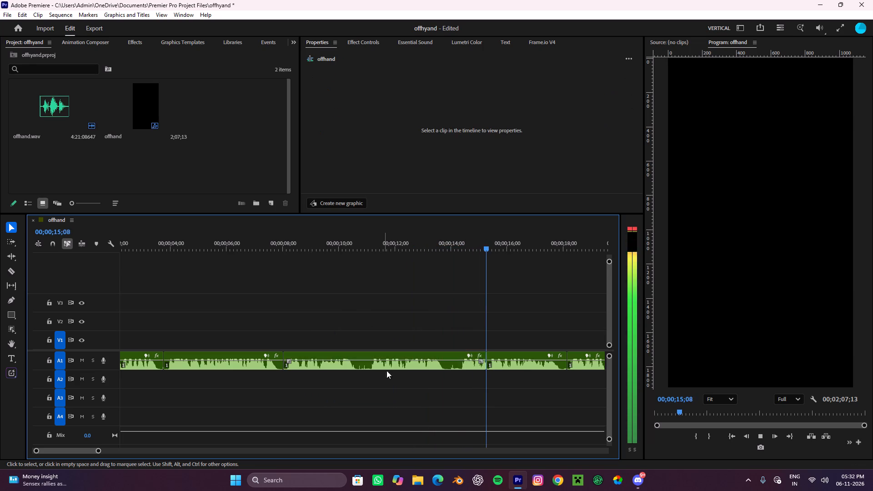
left_click_drag(388, 409, 286, 327)
key("e")
Play the next A1 clip, about 3 seconds long from the 8-second mark, and ripple delete it.
scroll(301, 324, "down", 4)
key("space")
scroll(301, 338, "down", 4, "alt")
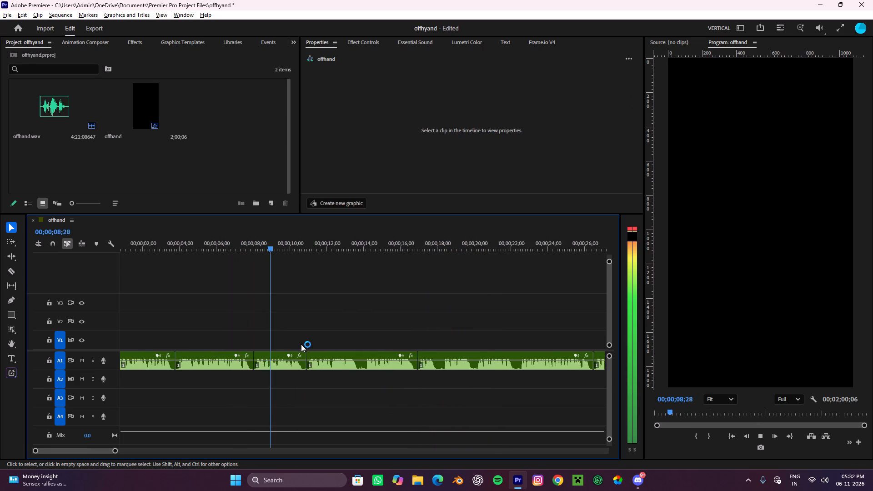
scroll(301, 344, "down", 3, "alt")
scroll(278, 351, "up", 5, "alt")
scroll(278, 351, "up", 4)
left_click_drag(278, 390, 260, 332)
type("e")
Play the take from about 9 seconds, split the A1 clip at about 11 seconds and ripple delete the part between 8 and 11 seconds.
key("space")
left_click(374, 341)
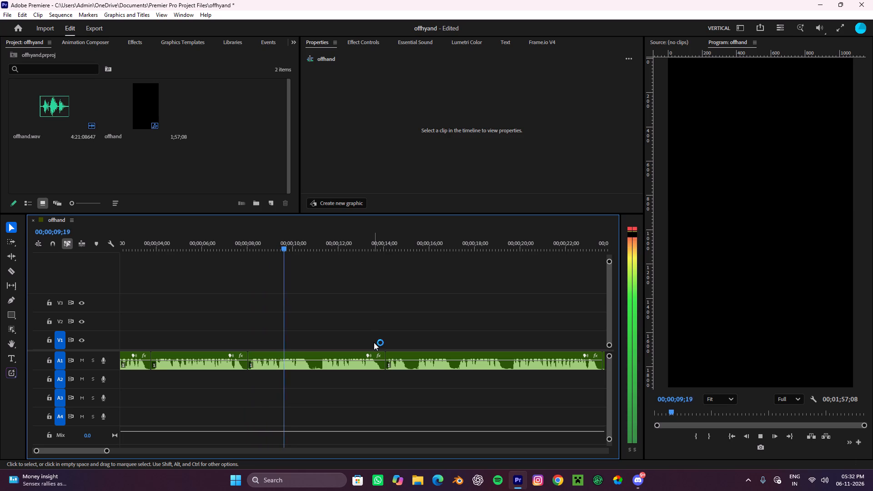
scroll(319, 346, "up", 4, "alt")
key("space")
key("c")
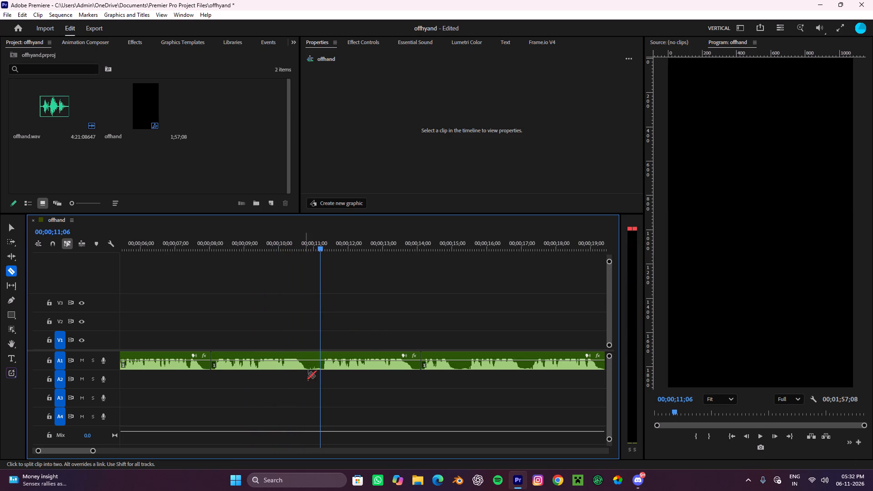
left_click(310, 364)
key("v")
key("space")
scroll(354, 353, "down", 3, "alt")
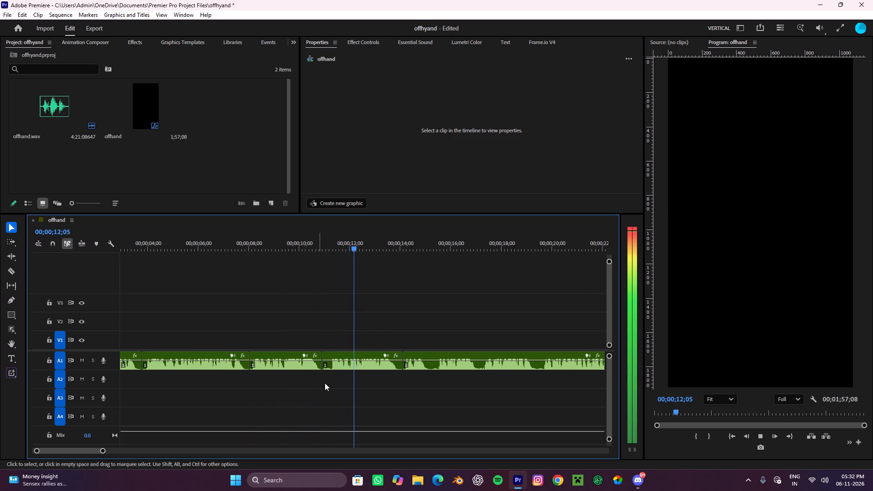
left_click_drag(307, 391, 276, 346)
key("e")
Split the A1 clip just after 8 seconds and ripple delete the short fragment at its start.
scroll(279, 368, "up", 4, "alt")
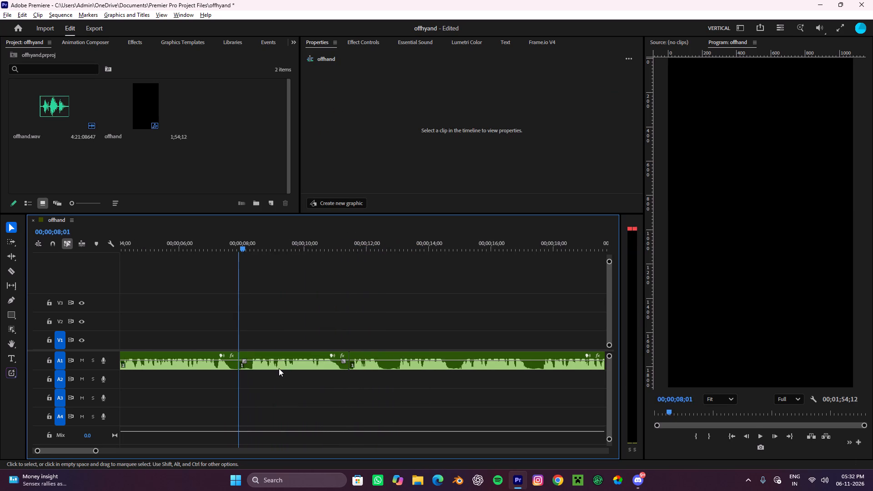
key("space")
key("c")
key("space")
left_click(247, 362)
key("v")
left_click_drag(241, 383, 237, 351)
key("e")
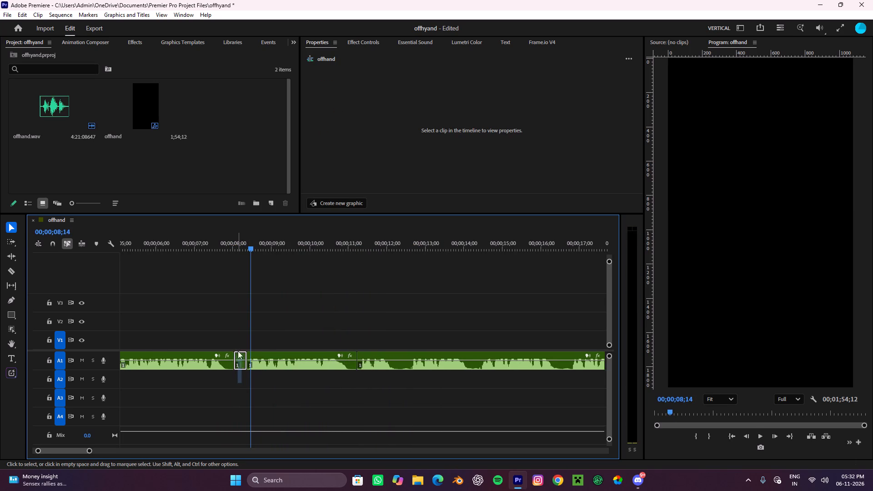
Play from about 8 seconds, split the long A1 clip at about 16.5 seconds and ripple delete its part from about 11 seconds.
key("space")
scroll(287, 370, "down", 4, "alt")
scroll(298, 368, "up", 4, "alt")
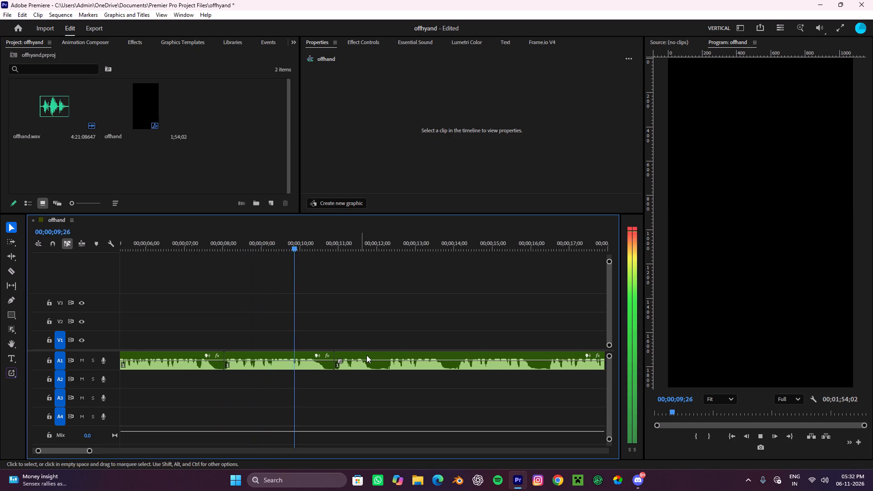
scroll(451, 369, "down", 4)
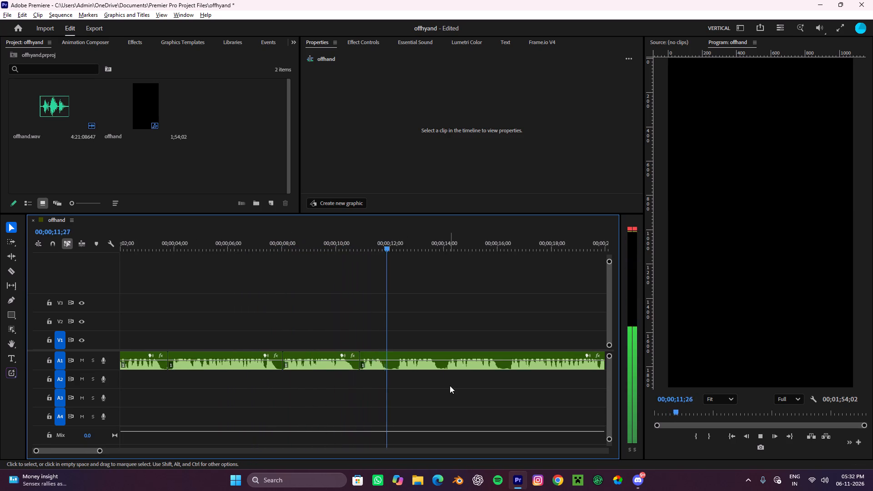
scroll(450, 385, "down", 3, "alt")
key("c")
left_click(432, 342)
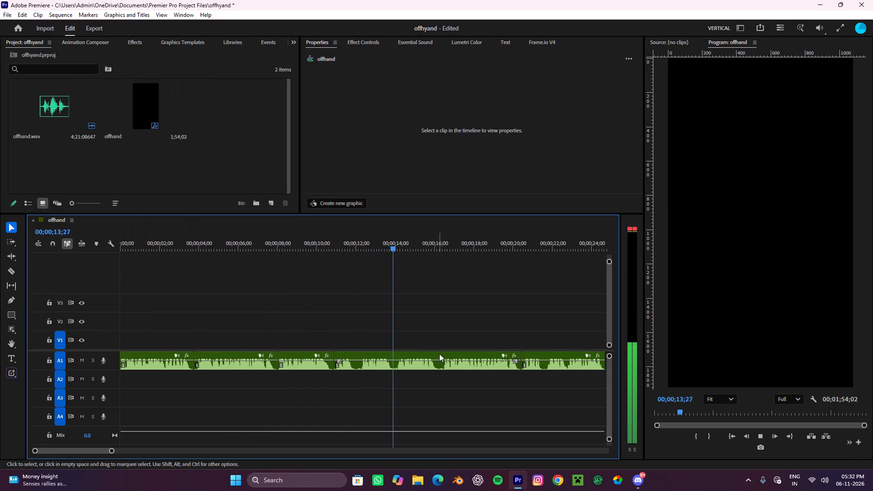
key("space")
key("c")
left_click(443, 368)
key("v")
key("space")
left_click_drag(368, 389, 358, 357)
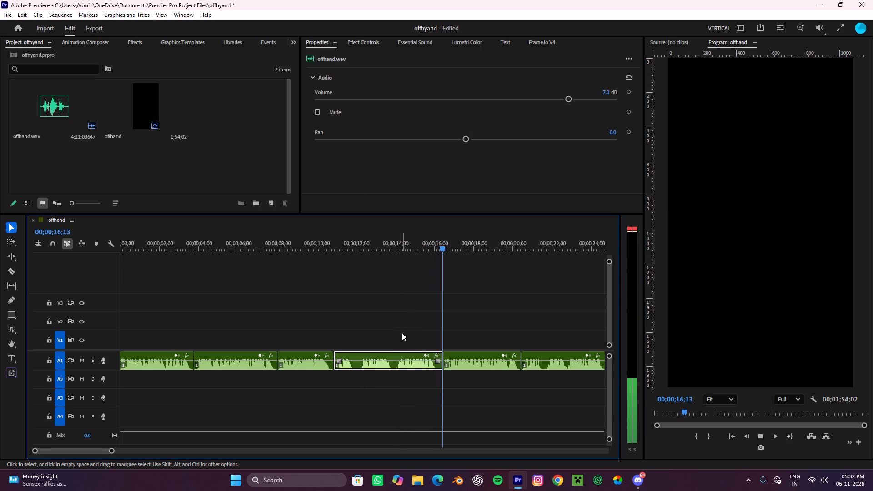
type("e")
Play the takes from about 11 seconds and ripple delete the A1 clip running from about 15 to 20 seconds.
key("space")
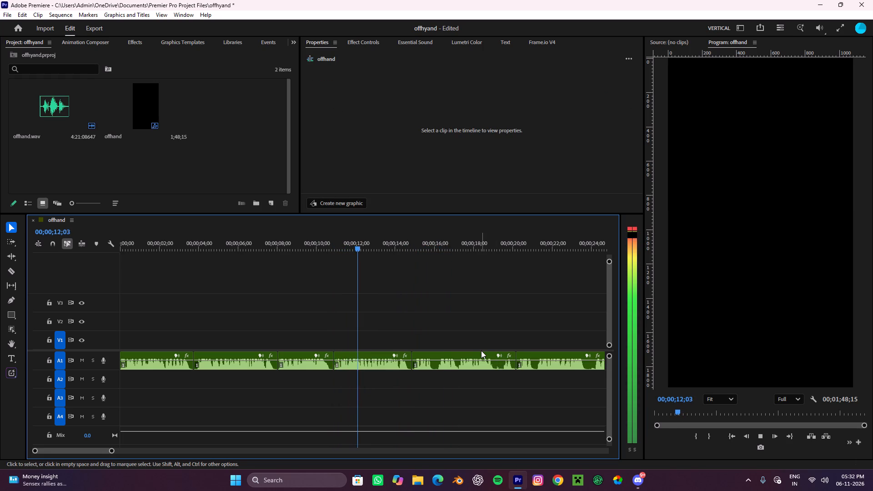
left_click(481, 351)
left_click(477, 316)
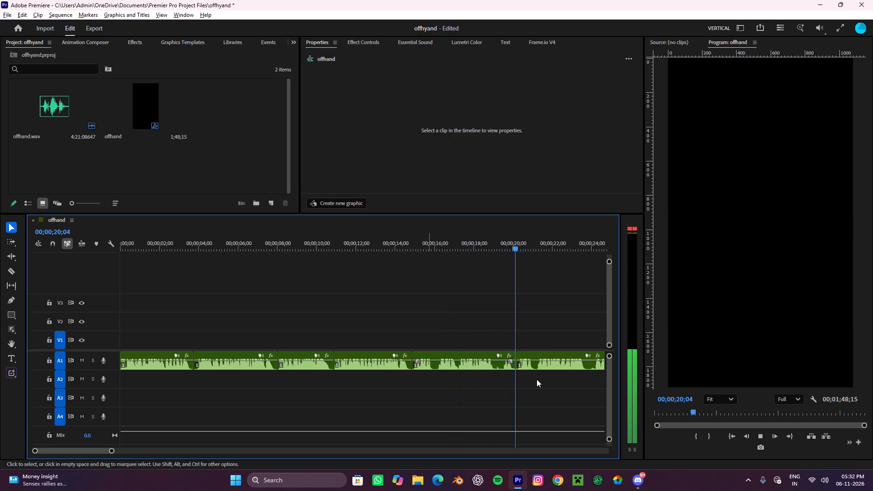
left_click_drag(464, 394, 446, 350)
left_click(500, 324)
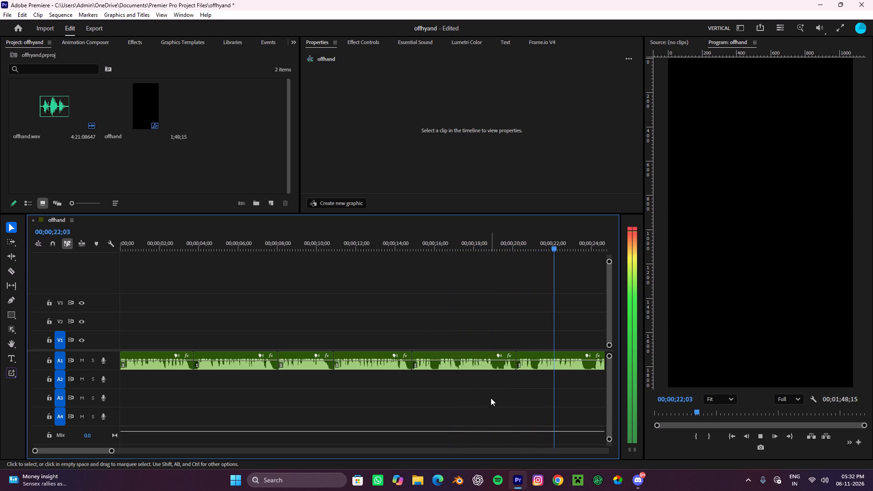
left_click_drag(489, 398, 427, 343)
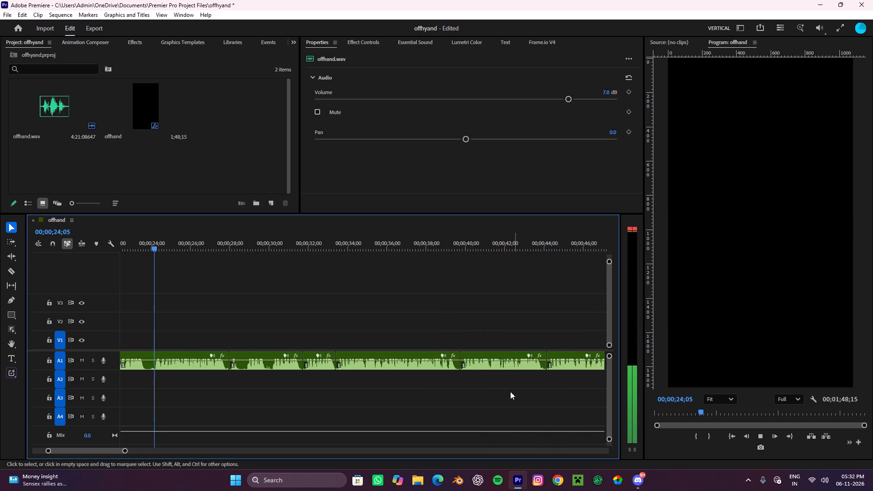
key("e")
Split the A1 clip starting near 15 seconds after its first pause and ripple delete its opening part, about 1 second long.
scroll(255, 397, "up", 5)
scroll(458, 347, "up", 5, "alt")
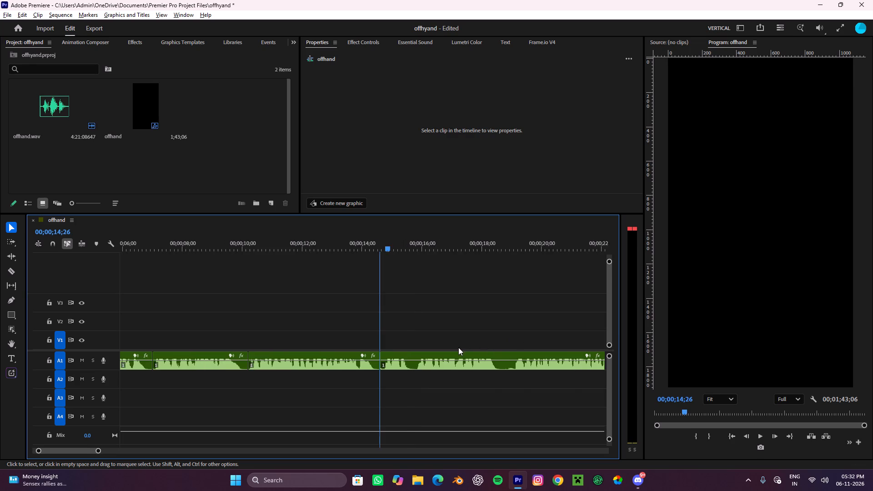
key("c")
left_click(415, 363)
key("v")
left_click_drag(408, 392, 392, 331)
key("e")
Split the A1 clip on both sides of the pause between about 17.4 and 17.8 seconds and ripple delete the pause.
key("space")
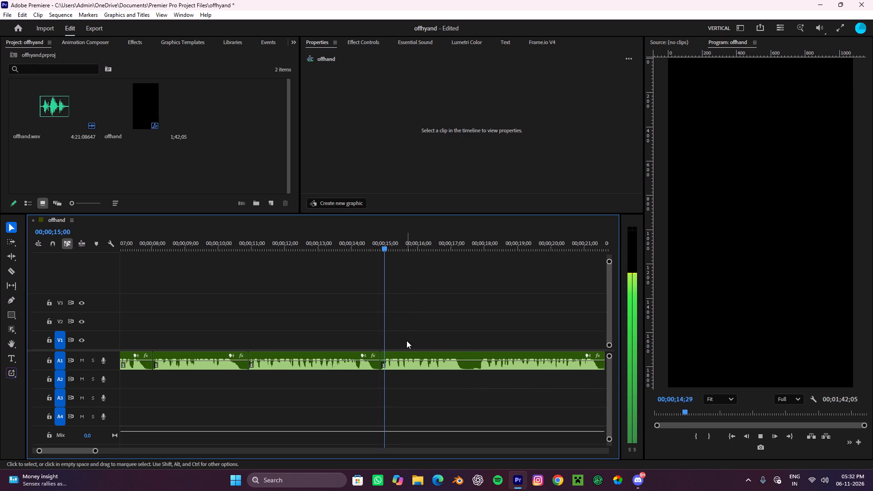
key("c")
left_click(463, 366)
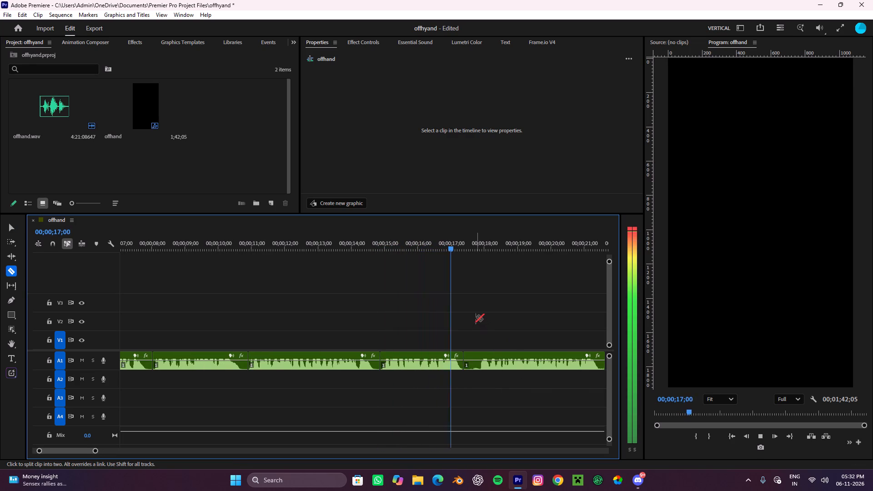
left_click(477, 362)
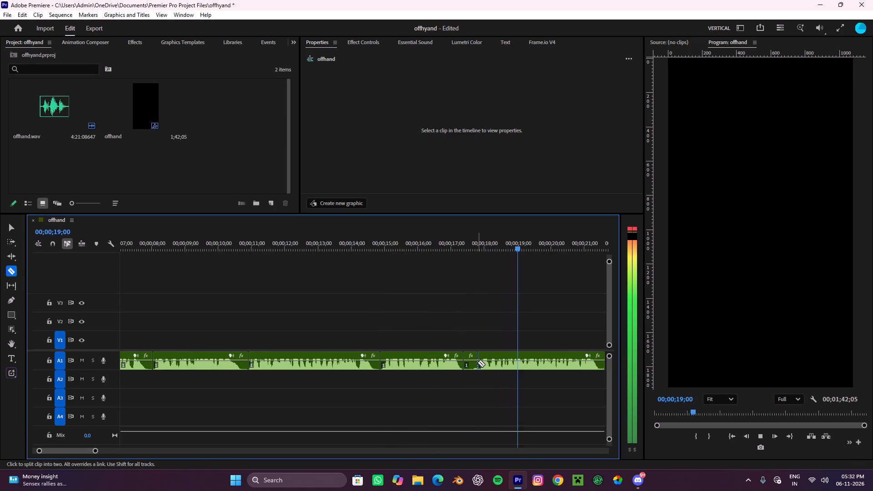
key("v")
left_click_drag(468, 379, 468, 351)
left_click(469, 381)
left_click_drag(469, 381, 473, 344)
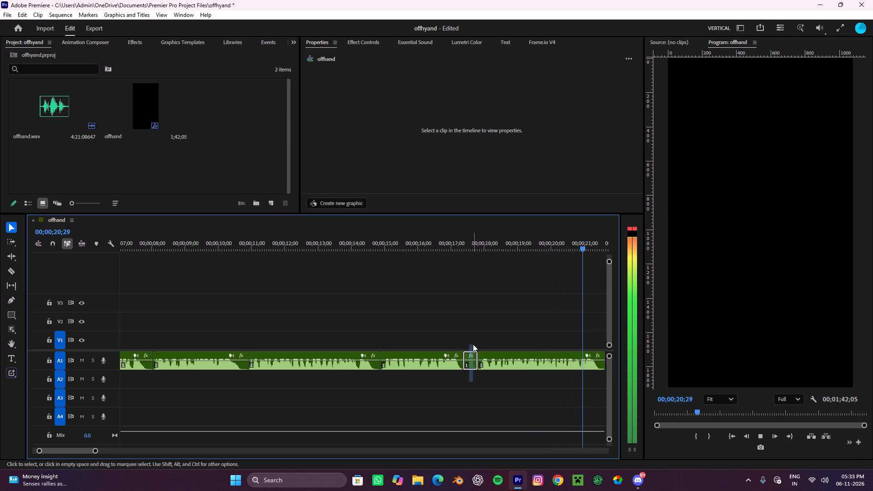
key("e")
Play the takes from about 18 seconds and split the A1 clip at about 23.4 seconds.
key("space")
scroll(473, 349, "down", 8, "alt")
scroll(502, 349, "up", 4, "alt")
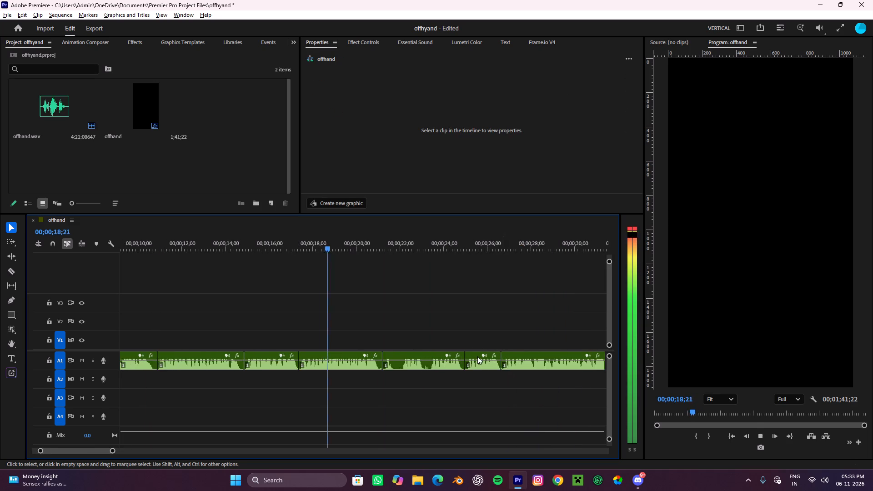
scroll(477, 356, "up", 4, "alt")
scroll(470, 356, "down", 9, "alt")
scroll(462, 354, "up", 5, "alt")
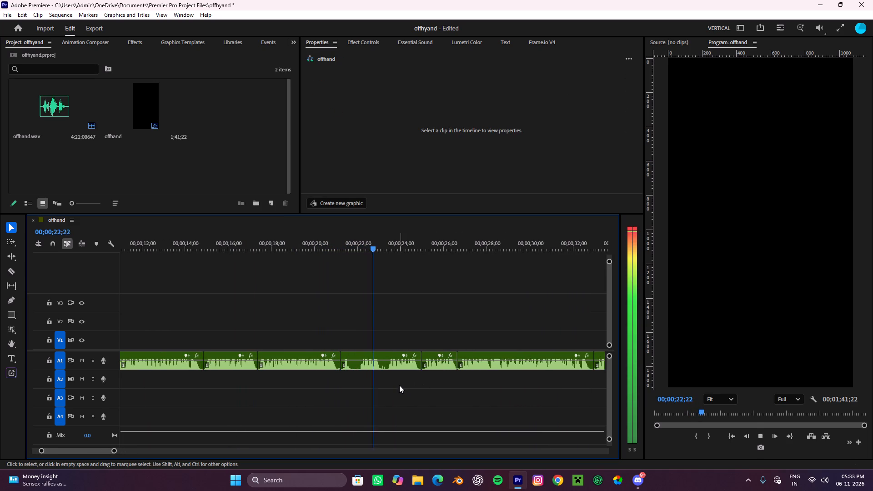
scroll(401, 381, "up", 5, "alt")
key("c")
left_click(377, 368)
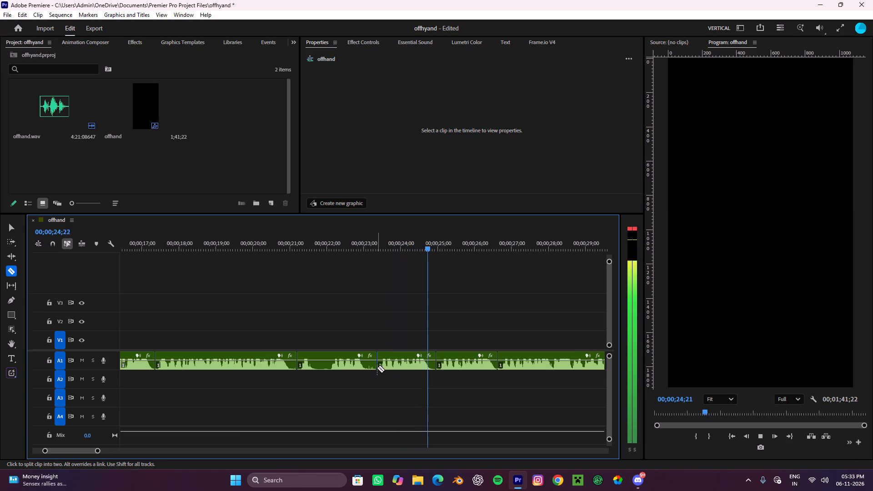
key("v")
Compare the takes around 20 seconds and ripple delete the three consecutive A1 clips from about 21 to 26.5 seconds.
left_click_drag(364, 394, 331, 348)
left_click(394, 397)
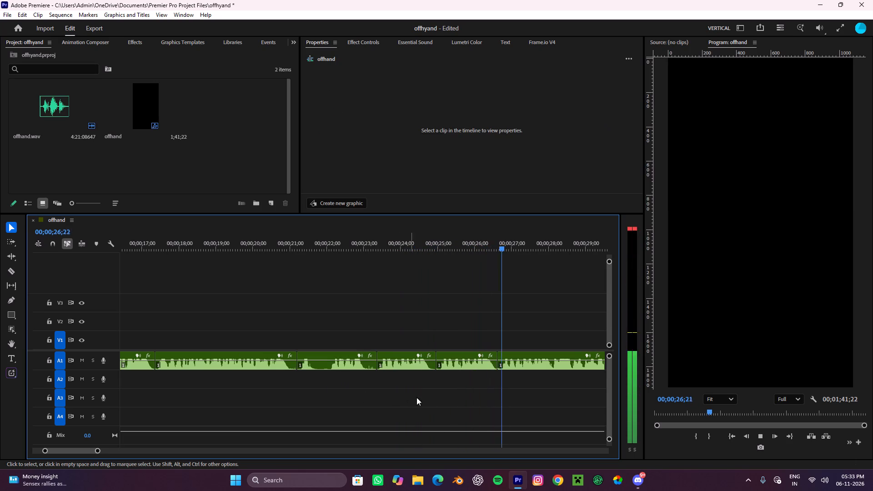
left_click_drag(442, 398, 360, 365)
scroll(424, 365, "down", 4)
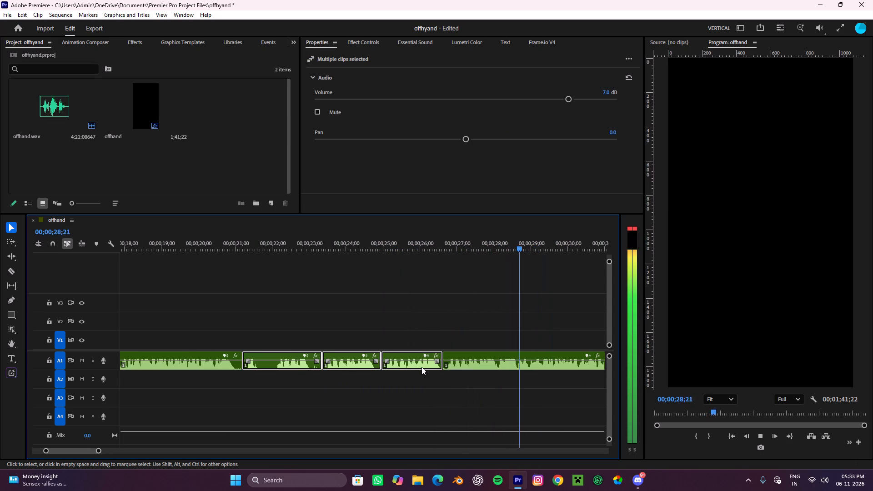
key("space")
left_click_drag(574, 245, 531, 242)
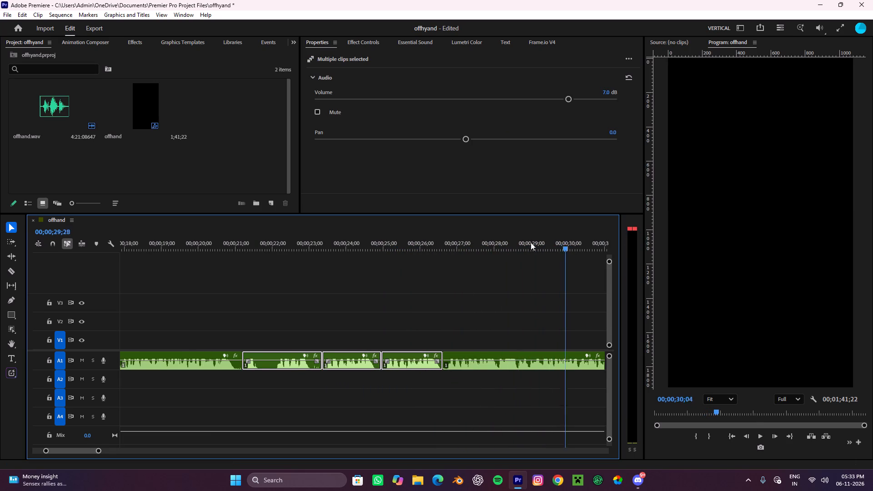
left_click_drag(531, 242, 179, 347)
key("space")
scroll(306, 338, "down", 8, "alt")
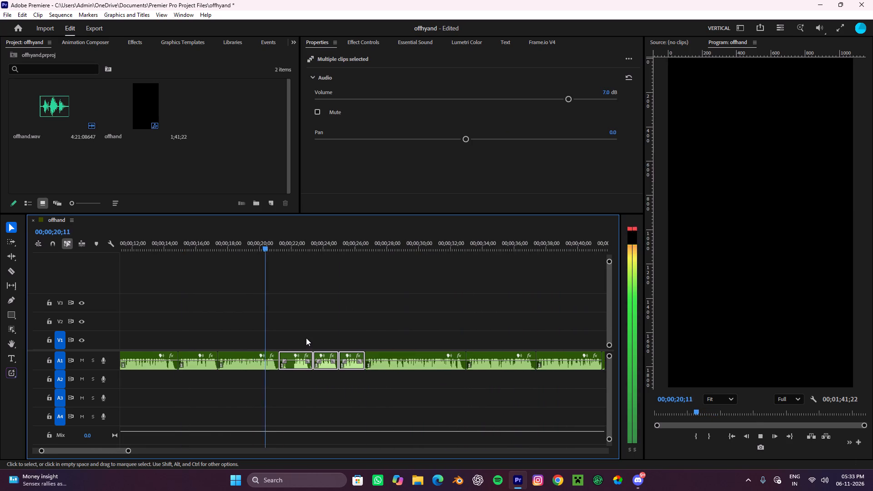
left_click_drag(281, 244, 216, 317)
key("space")
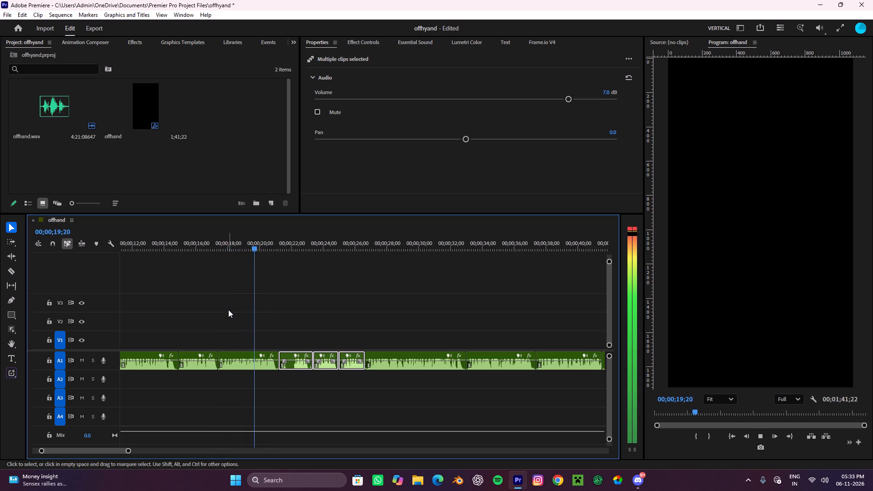
type("e")
Play the following takes and ripple delete the A1 clip running from about 27.5 to 32 seconds.
key("space")
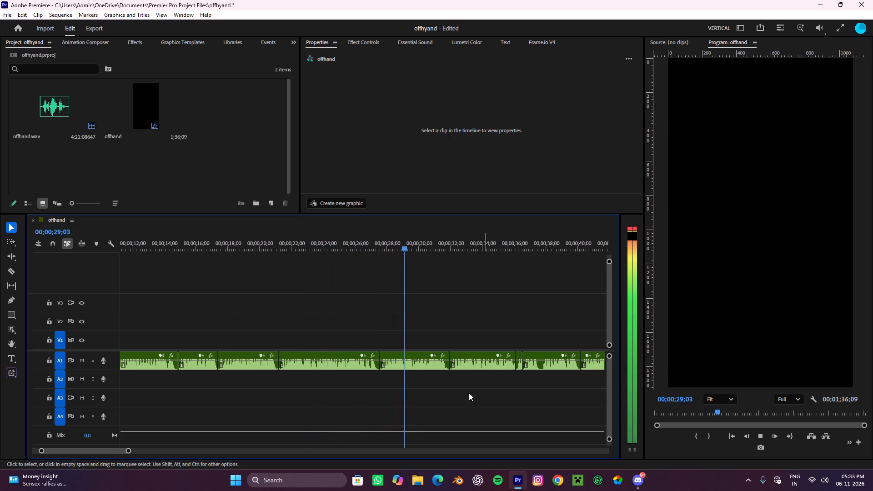
left_click_drag(442, 393, 397, 313)
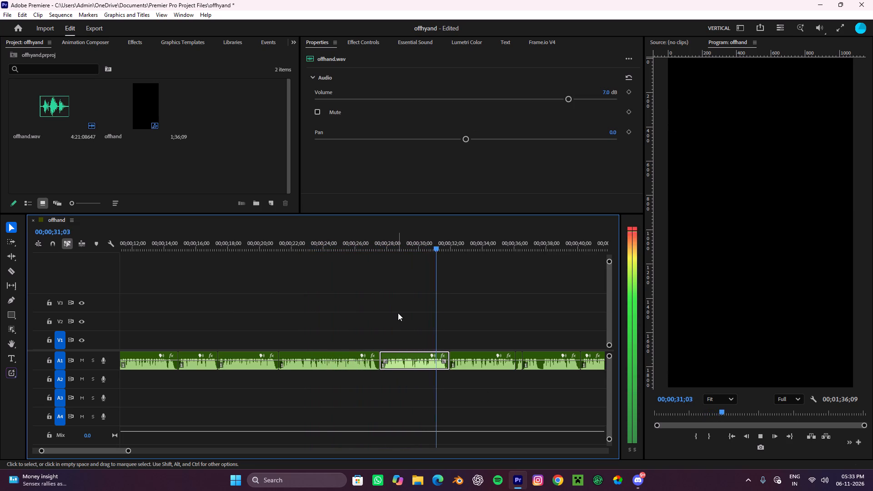
key("e")
Play the next take from about 27.5 seconds and ripple delete that A1 clip, about 4.5 seconds long.
left_click_drag(380, 240, 507, 342)
key("space")
left_click_drag(470, 395, 410, 373)
left_click_drag(439, 397, 416, 346)
left_click(429, 327)
left_click_drag(421, 322, 450, 424)
key("e")
Play the take near 35 seconds and ripple delete the two consecutive A1 clips from about 27.5 to 34.5 seconds.
scroll(447, 406, "down", 3)
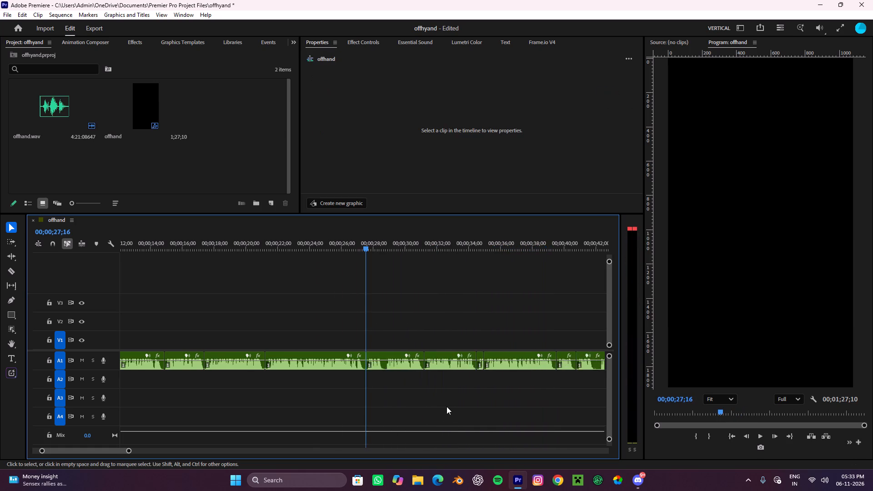
scroll(447, 406, "down", 2)
left_click_drag(404, 238, 432, 313)
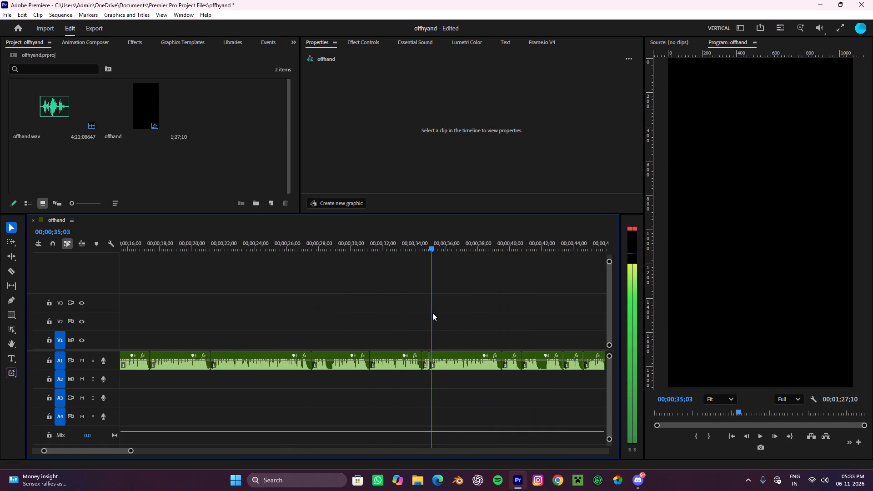
left_click_drag(432, 313, 424, 324)
key("space")
left_click_drag(338, 336, 406, 369)
key("e")
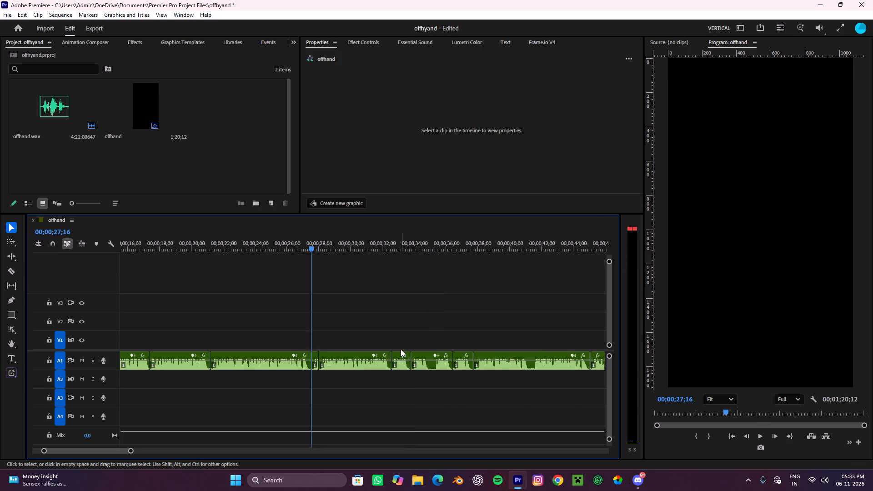
Ripple delete the very short A1 fragment starting at about 27.5 seconds.
key("space")
left_click_drag(315, 384, 320, 348)
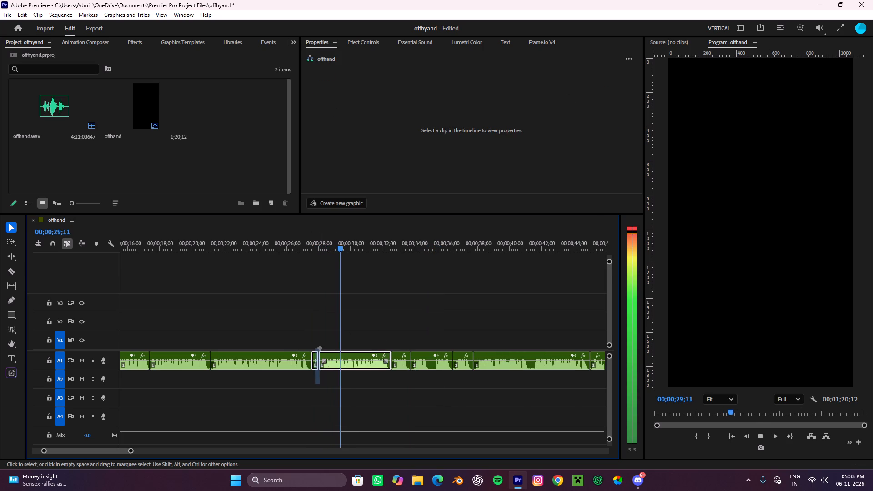
left_click_drag(320, 348, 317, 350)
key("e")
Play the take near 40 seconds, ripple delete the consecutive A1 clips from about 27.5 to 44.5 seconds, and play the join.
scroll(372, 349, "down", 7, "alt")
left_click_drag(331, 239, 421, 336)
scroll(432, 361, "up", 4, "alt")
key("space")
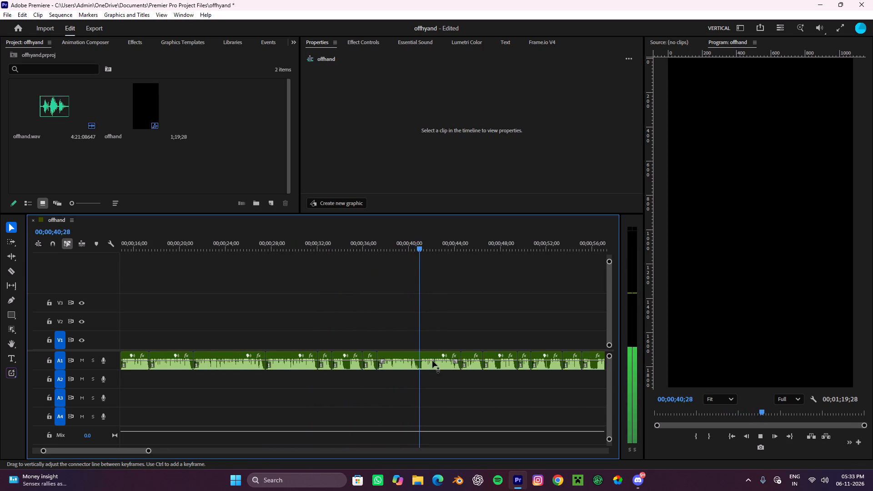
scroll(432, 361, "up", 4, "alt")
scroll(432, 359, "down", 8, "alt")
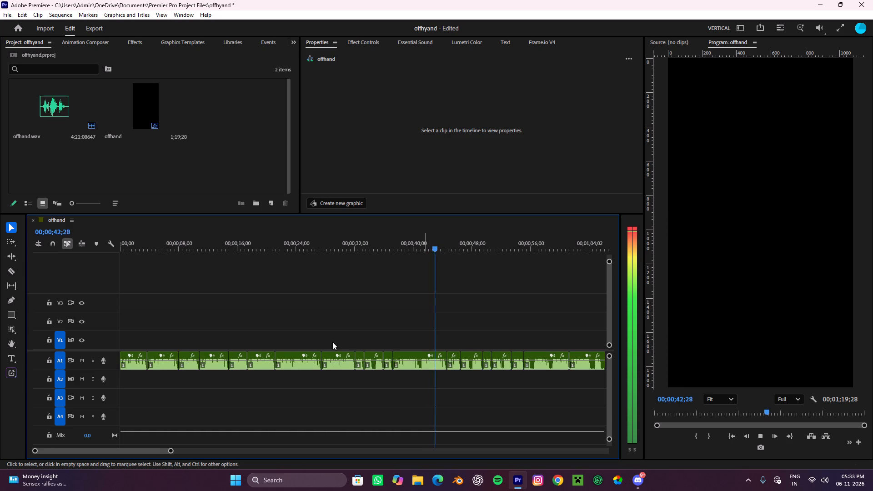
left_click_drag(332, 339, 407, 365)
key("e")
key("space")
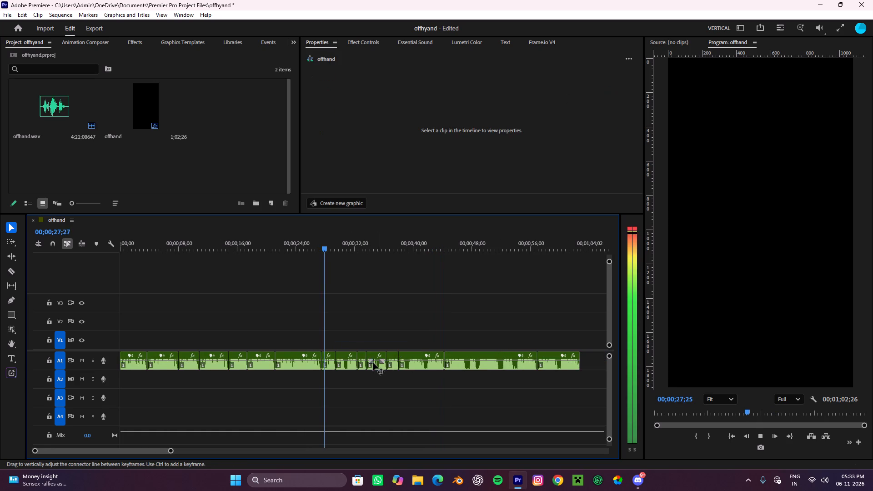
Play the takes past 27.5 seconds and ripple delete the four consecutive A1 clips from about 27.5 to 36.5 seconds.
scroll(372, 363, "up", 6, "alt")
scroll(347, 359, "down", 3, "alt")
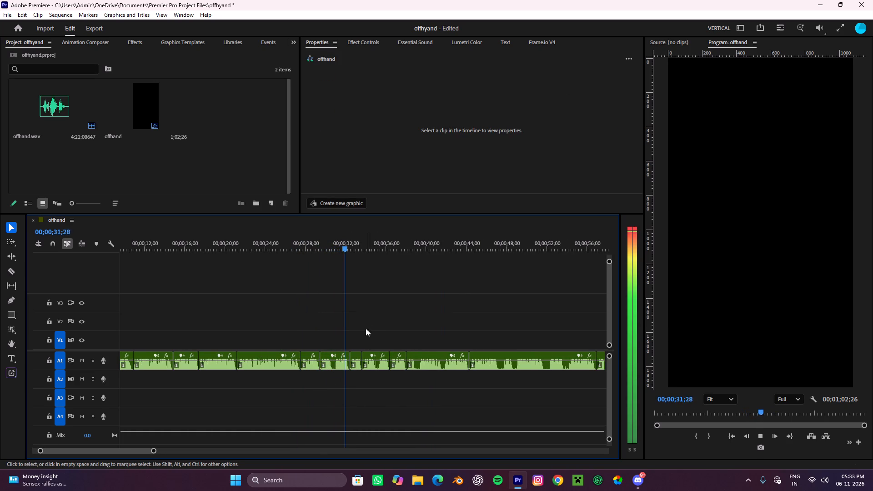
left_click_drag(330, 393, 318, 339)
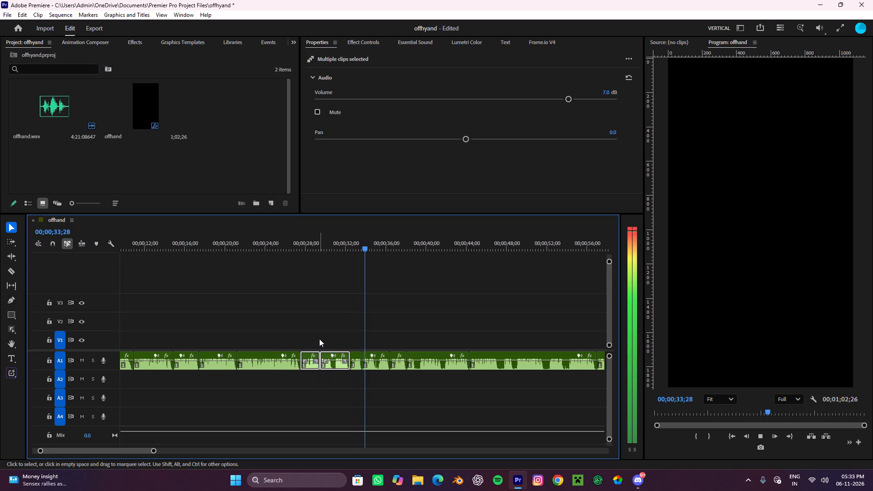
left_click(364, 396)
left_click_drag(369, 392, 324, 361)
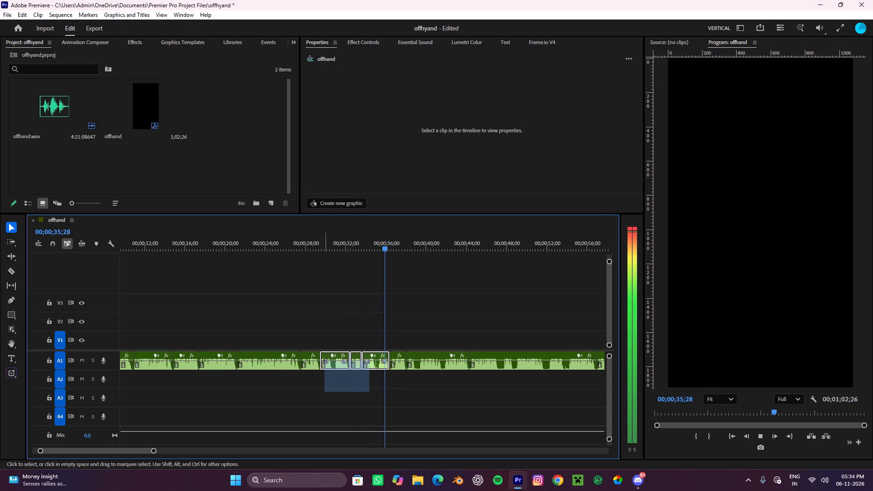
left_click_drag(324, 361, 314, 341)
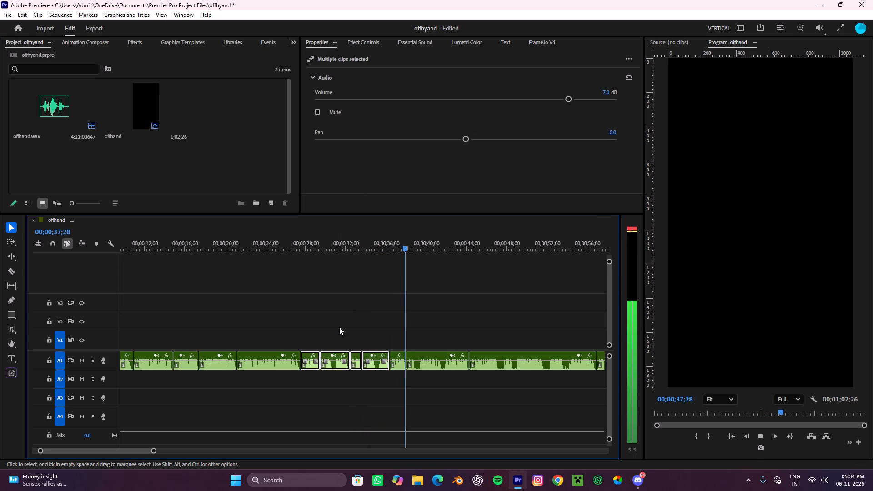
key("e")
key("space")
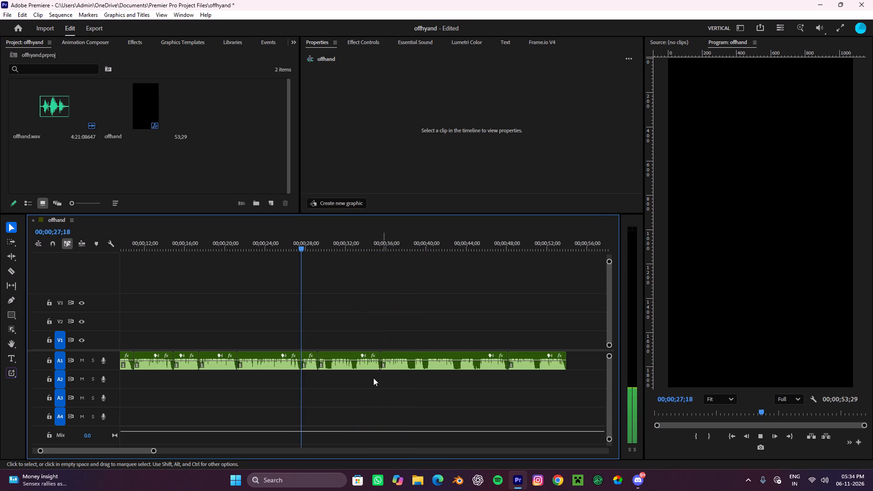
Ripple delete the short A1 clip starting at about 27.5 seconds, roughly 1.7 seconds long.
scroll(326, 374, "up", 8, "alt")
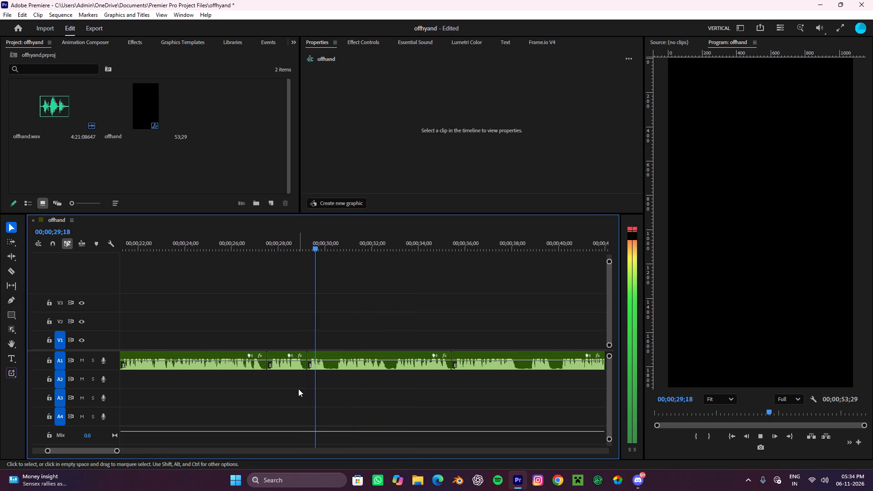
left_click_drag(298, 389, 276, 324)
type("e")
key("space")
Play the next take to about 33.5 seconds and ripple delete its A1 clip, from about 27.5 to 33.7 seconds.
scroll(281, 367, "up", 5, "alt")
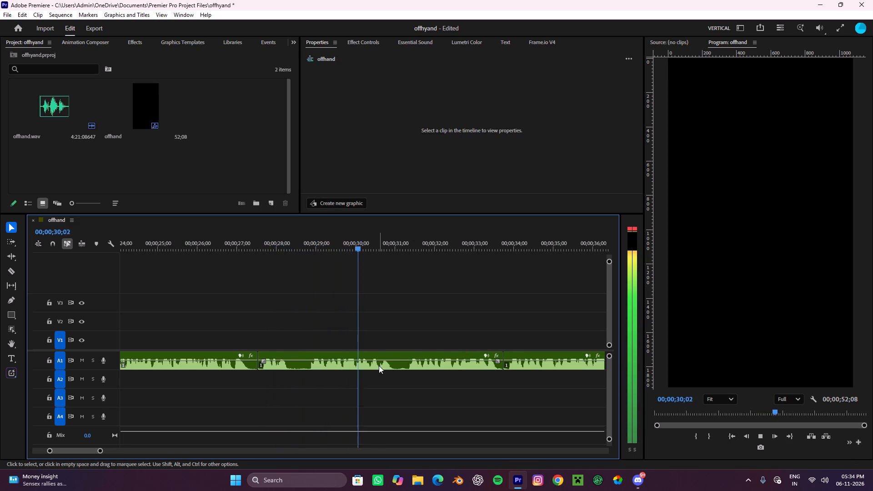
scroll(379, 366, "down", 13, "alt")
left_click_drag(396, 261, 423, 270)
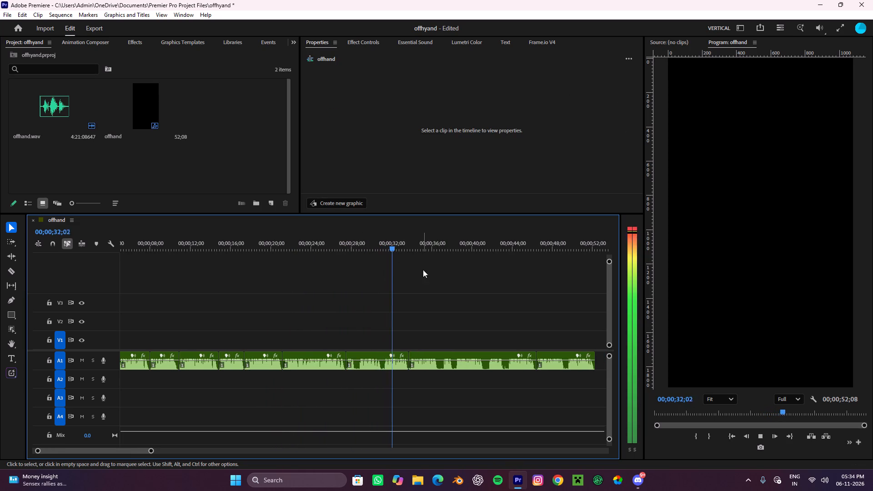
left_click_drag(373, 396, 362, 333)
key("e")
key("space")
key("space")
left_click(382, 331)
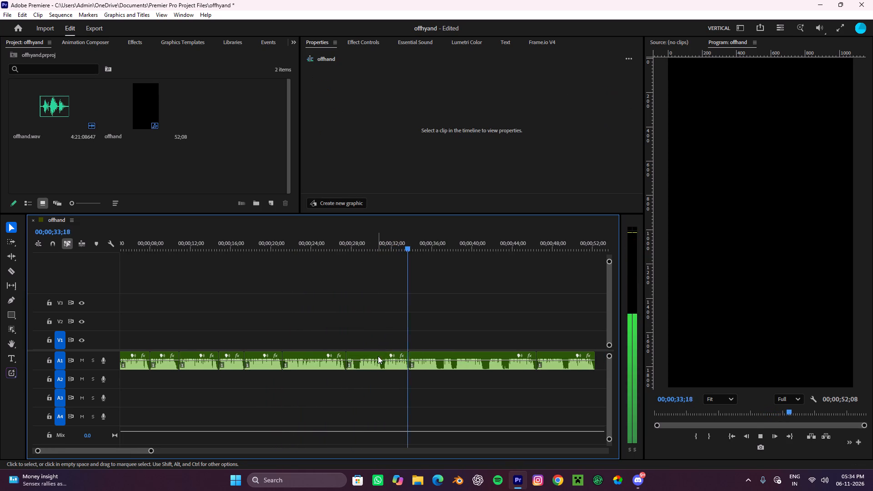
left_click_drag(380, 390, 368, 341)
key("e")
key("space")
Play the new take and split the A1 clip with the Razor at about 30.3 seconds, where the phrase ends.
scroll(366, 366, "up", 8, "alt")
scroll(366, 366, "down", 1, "alt")
scroll(366, 366, "up", 1, "alt")
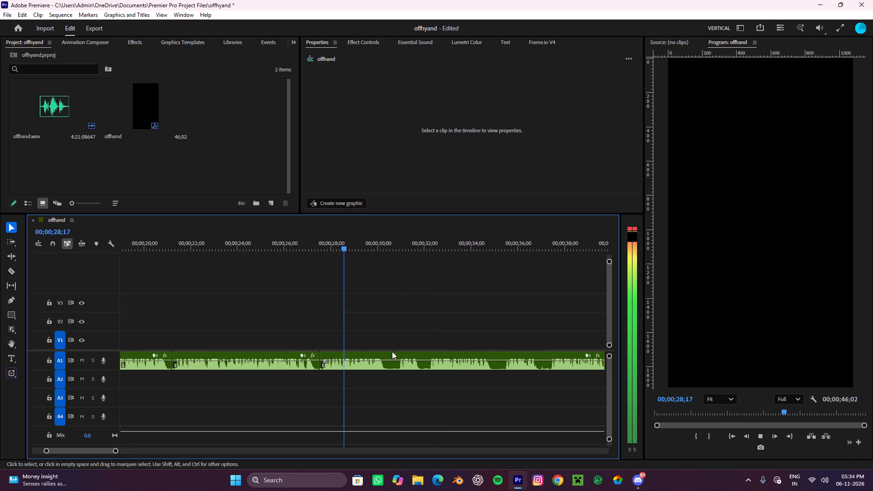
key("c")
left_click(385, 366)
key("v")
Play the remaining takes to the end of the sequence and split the last A1 clip at about 43.2 seconds.
scroll(422, 331, "down", 3)
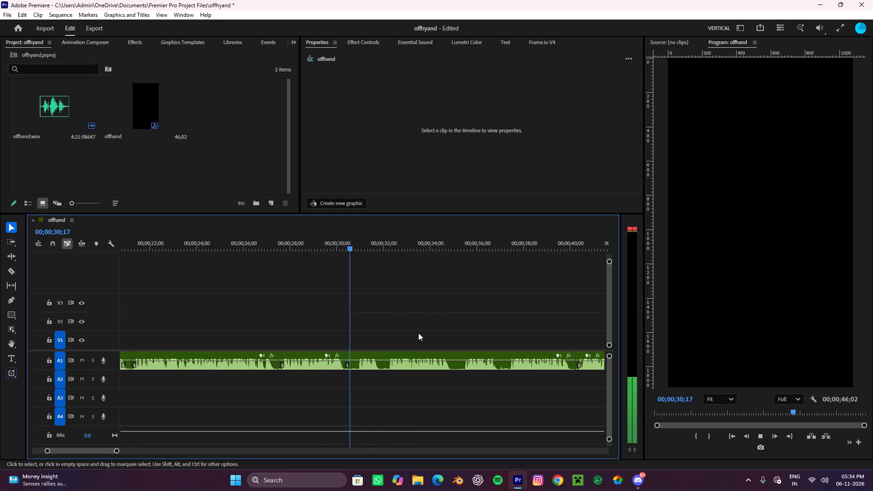
scroll(415, 333, "down", 8)
left_click_drag(401, 256, 475, 297)
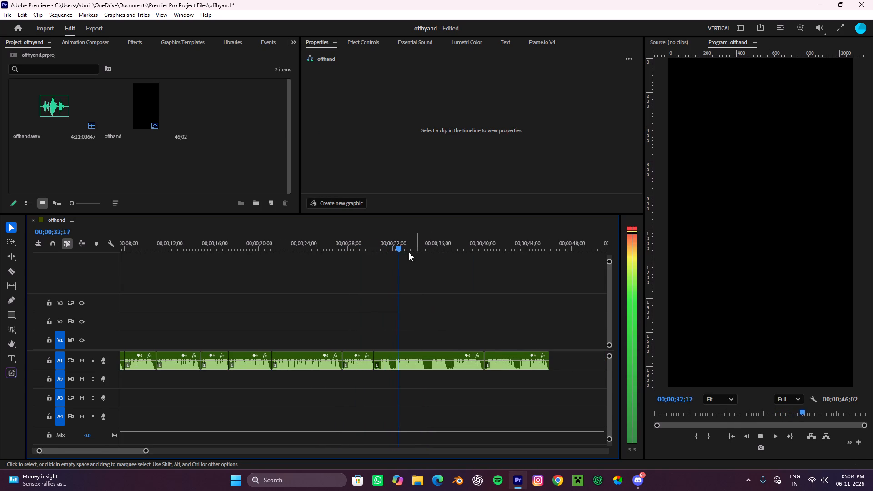
left_click_drag(408, 246, 521, 367)
key("space")
scroll(538, 364, "up", 4, "alt")
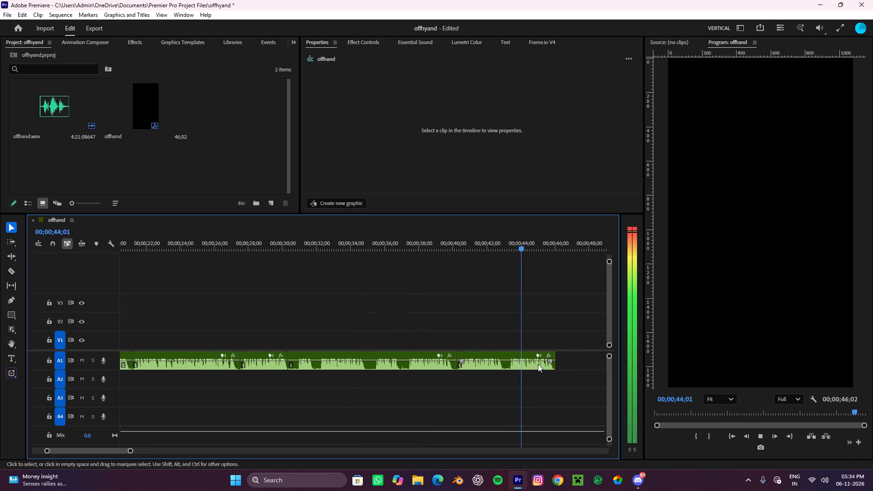
scroll(538, 364, "down", 4, "alt")
scroll(538, 364, "up", 3, "alt")
key("space")
key("space")
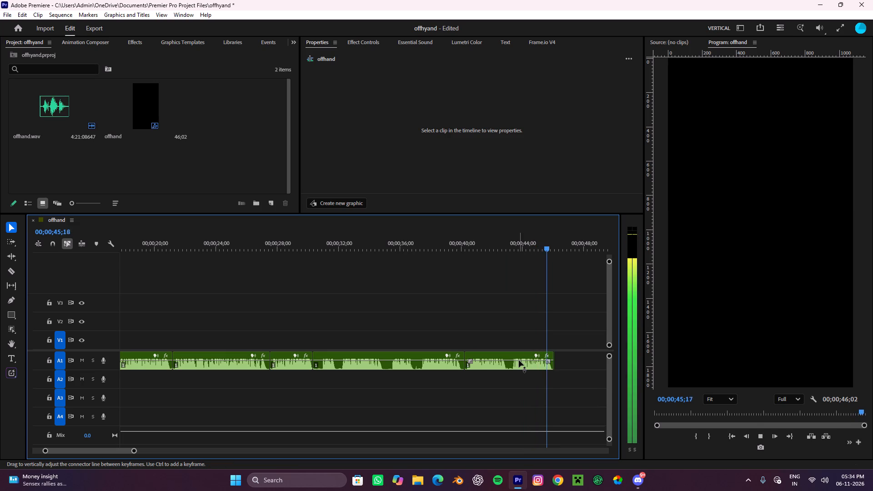
key("space")
key("c")
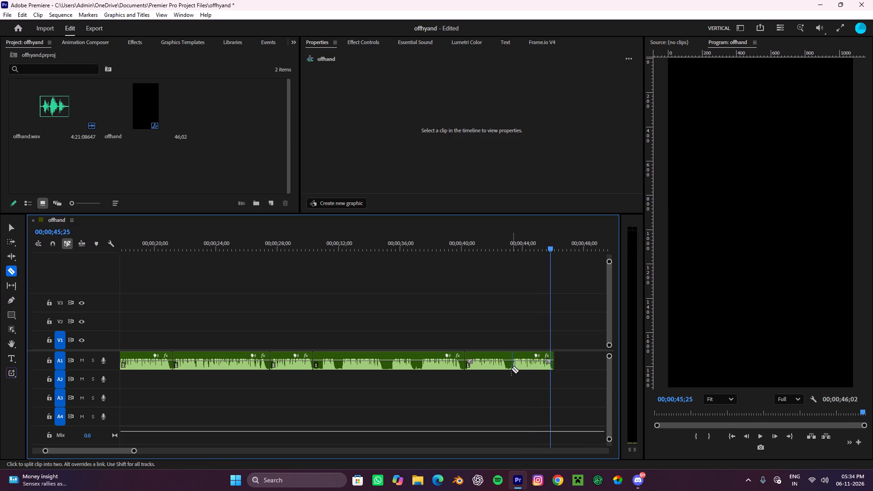
left_click(511, 369)
key("v")
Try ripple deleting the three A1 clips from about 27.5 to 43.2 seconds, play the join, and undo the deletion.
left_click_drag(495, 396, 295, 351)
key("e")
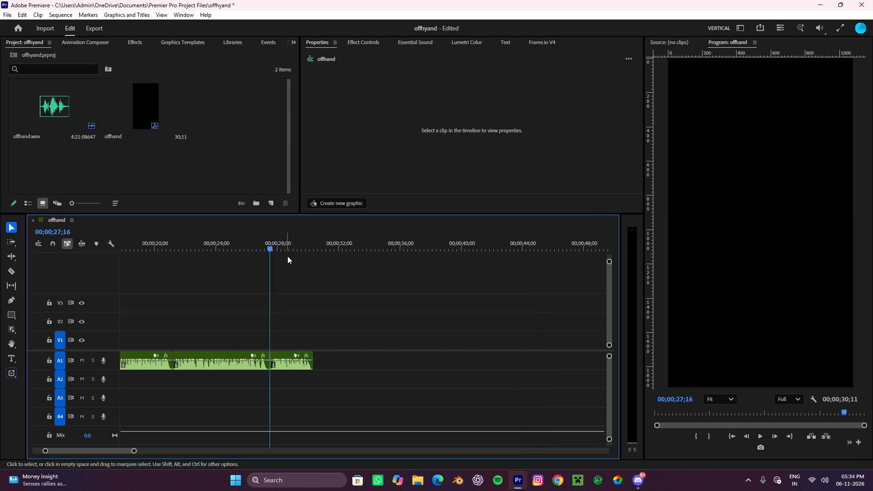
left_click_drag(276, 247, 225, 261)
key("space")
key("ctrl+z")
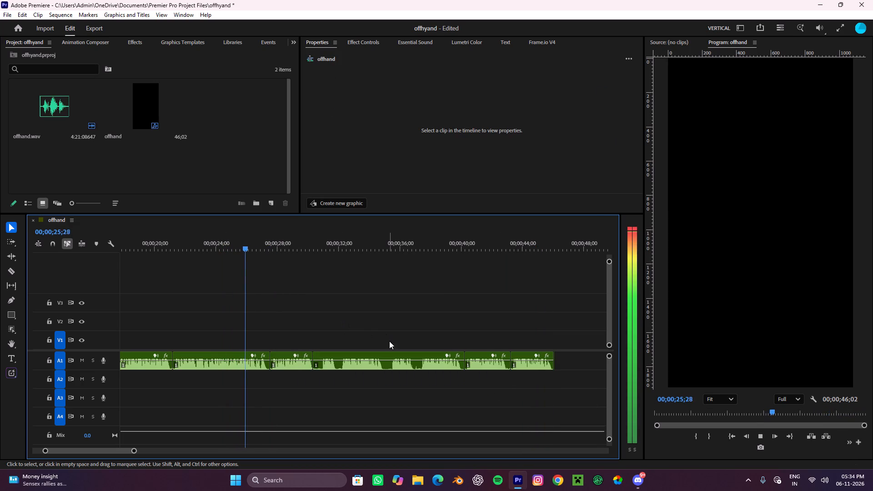
Ripple delete the two A1 clips from about 30.3 to 43.2 seconds and play the join with the final phrase.
left_click_drag(473, 387, 361, 357)
key("e")
key("space")
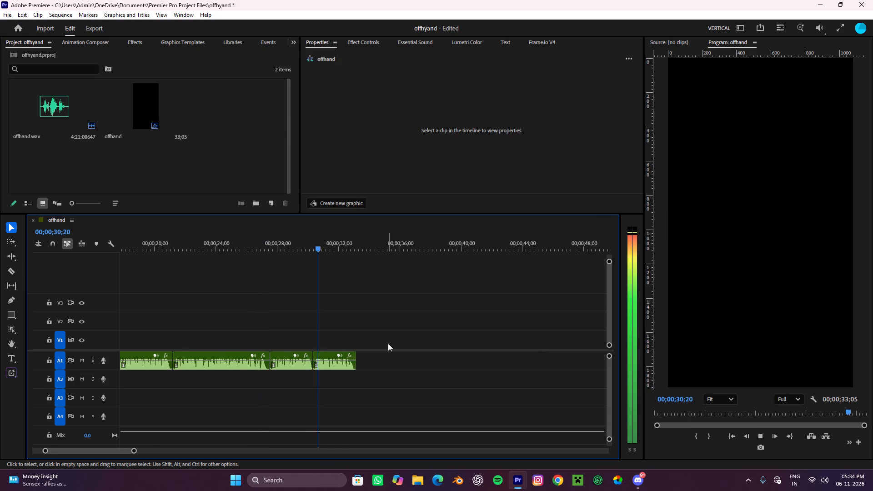
scroll(388, 343, "down", 3, "alt")
key("space")
Return to the sequence start and move the second A1 clip to A2 at about 3.2 seconds, overlapping the first clip's end.
left_click_drag(345, 239, 0, 261)
key("space")
scroll(229, 383, "up", 7, "alt")
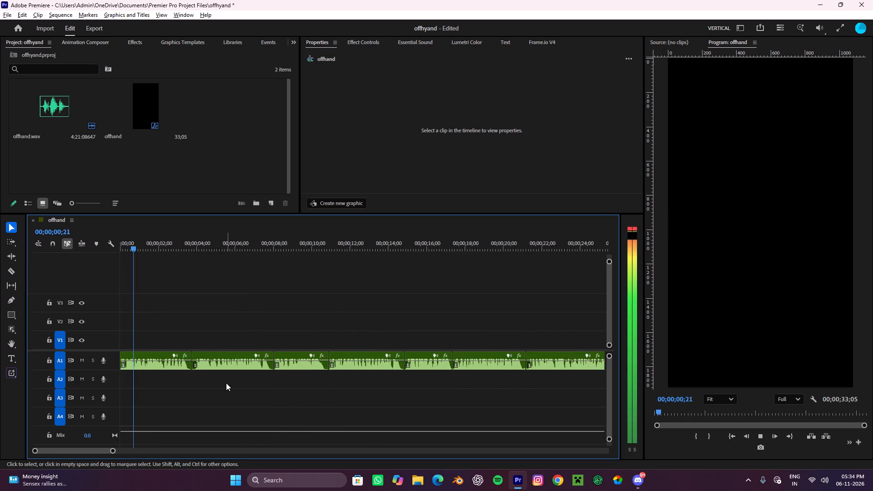
scroll(226, 383, "up", 3, "alt")
key("space")
scroll(221, 371, "up", 6)
left_click(260, 351)
left_click_drag(245, 351, 242, 378)
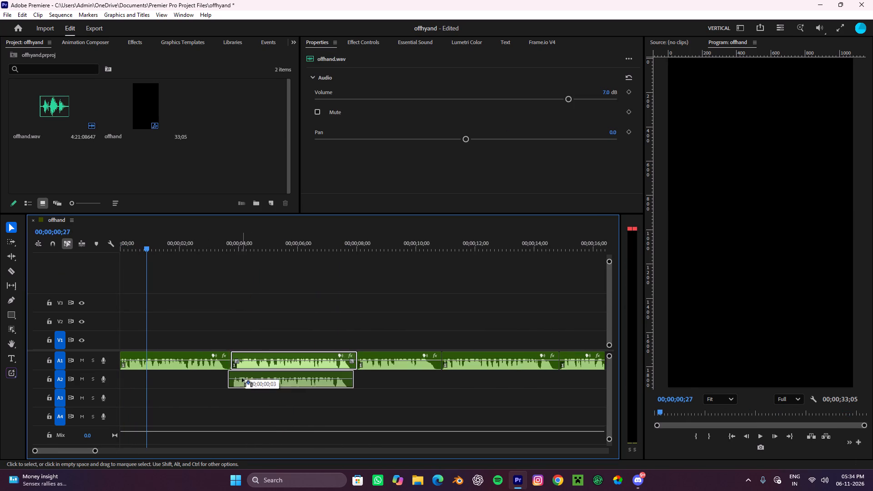
left_click_drag(242, 378, 242, 383)
left_click_drag(261, 371, 248, 371)
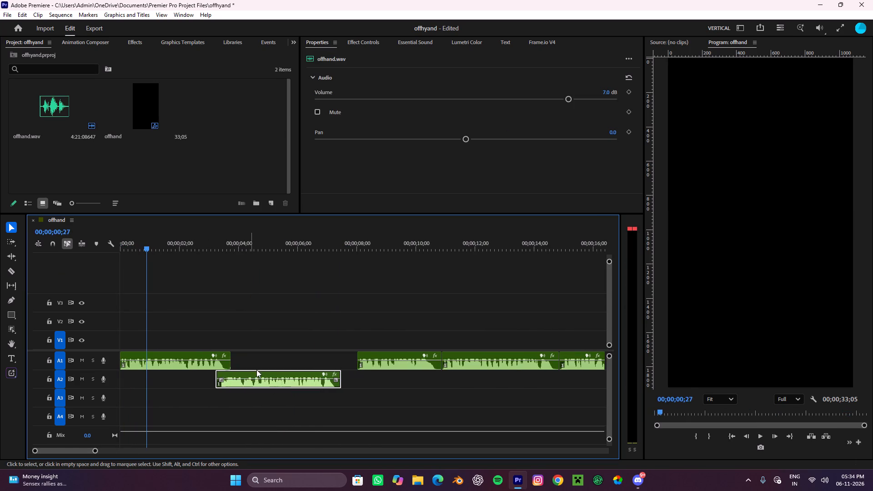
key("space")
Stagger the third clip to start at about 7 seconds on A1 and the fourth at about 9.5 seconds on A2.
left_click_drag(400, 355, 371, 357)
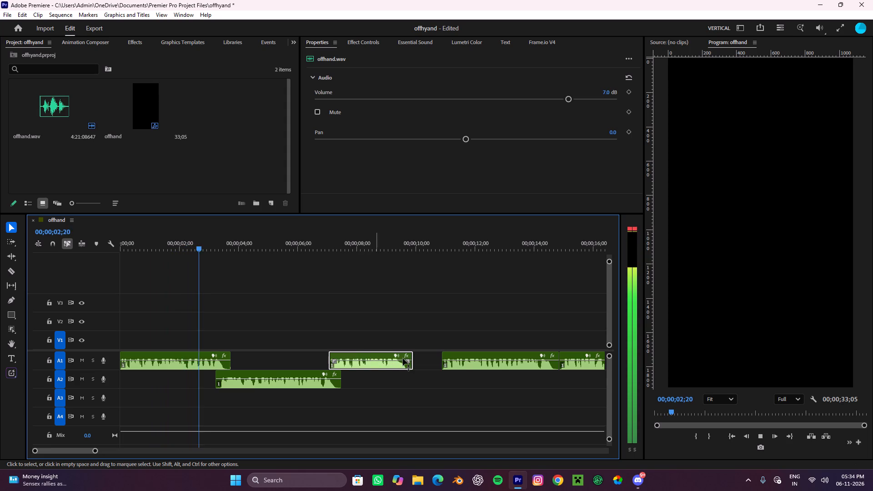
left_click_drag(481, 356, 437, 381)
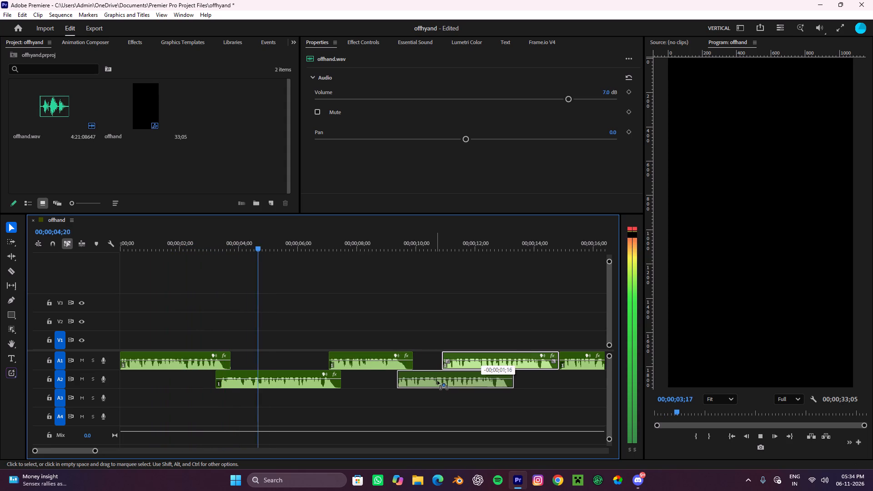
left_click_drag(437, 381, 440, 381)
scroll(441, 380, "down", 4)
Stagger the fifth clip to start at about 13.1 seconds on A1 and the sixth at about 15.4 seconds on A2.
left_click_drag(519, 354, 472, 357)
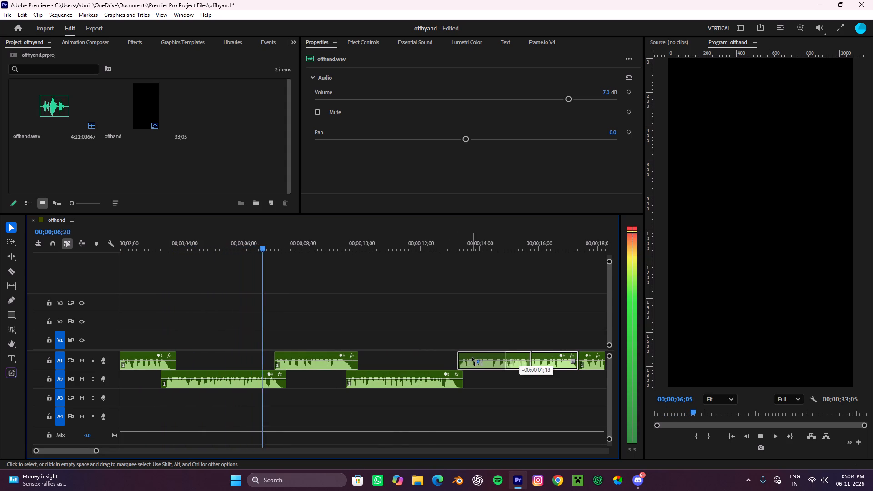
left_click_drag(472, 357, 468, 358)
scroll(480, 354, "down", 5)
left_click_drag(531, 355, 473, 378)
scroll(473, 378, "down", 9)
Shift the long seventh clip earlier on A1 to about 18.7 seconds, overlapping the sixth clip's end, and stop playback.
left_click_drag(525, 355, 459, 360)
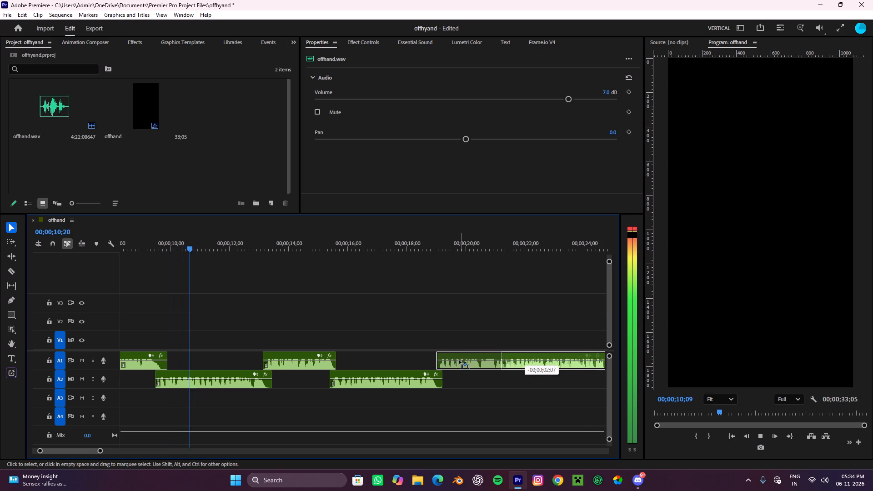
left_click_drag(459, 360, 450, 361)
scroll(450, 361, "down", 8)
scroll(514, 362, "down", 7)
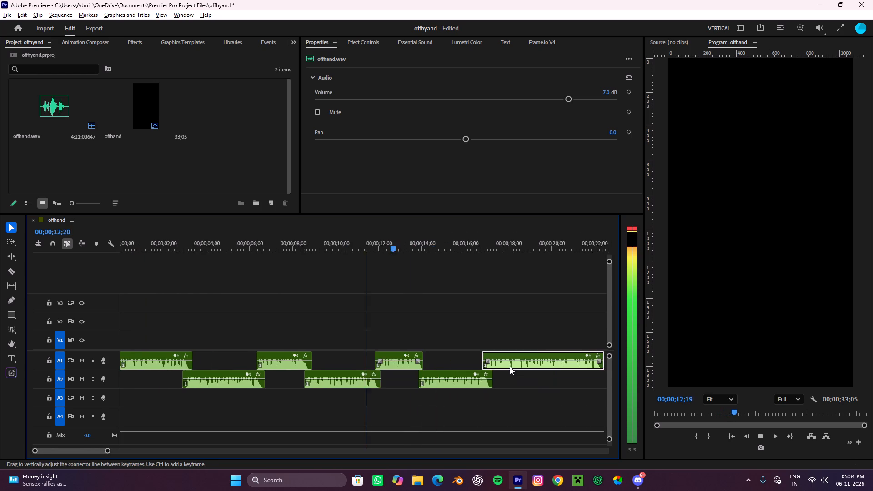
scroll(510, 366, "down", 5)
scroll(461, 356, "up", 4, "alt")
key("space")
Tighten the overlaps by nudging the fifth clip to about 13 seconds on A1 and the sixth to about 15.2 seconds on A2.
scroll(175, 373, "up", 5, "alt")
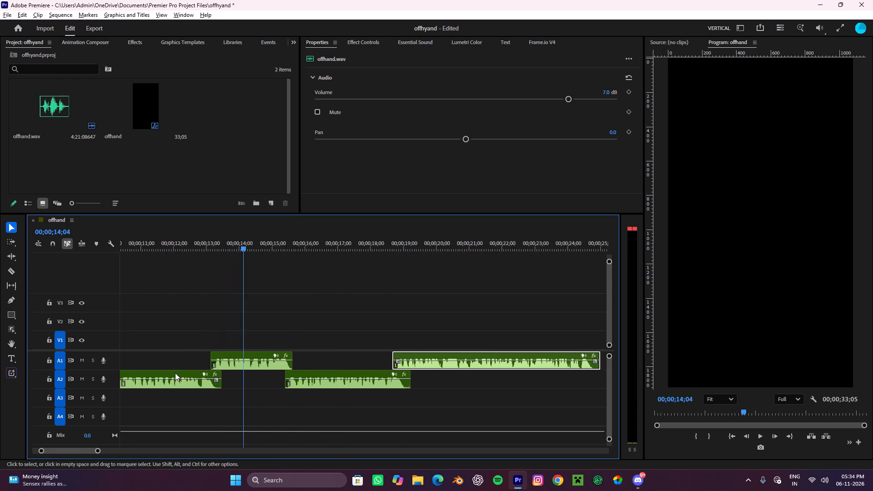
scroll(175, 373, "up", 9, "alt")
left_click_drag(276, 356, 265, 355)
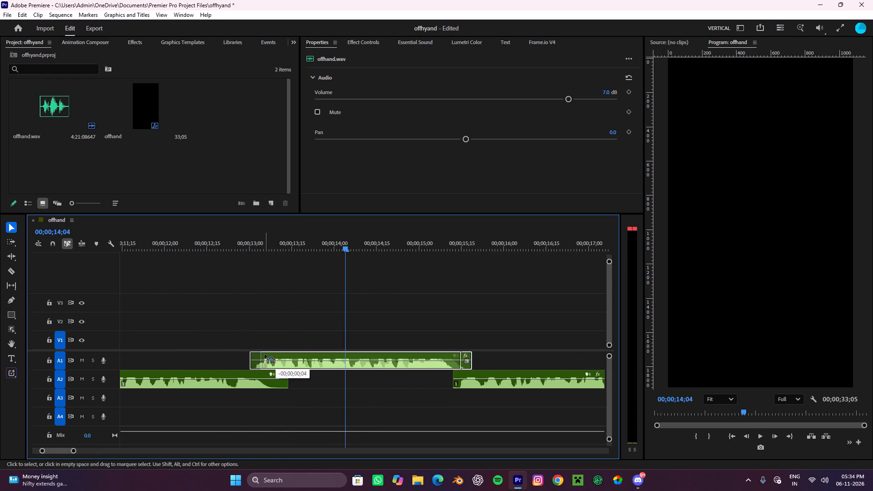
left_click_drag(265, 355, 264, 355)
left_click_drag(491, 374, 475, 372)
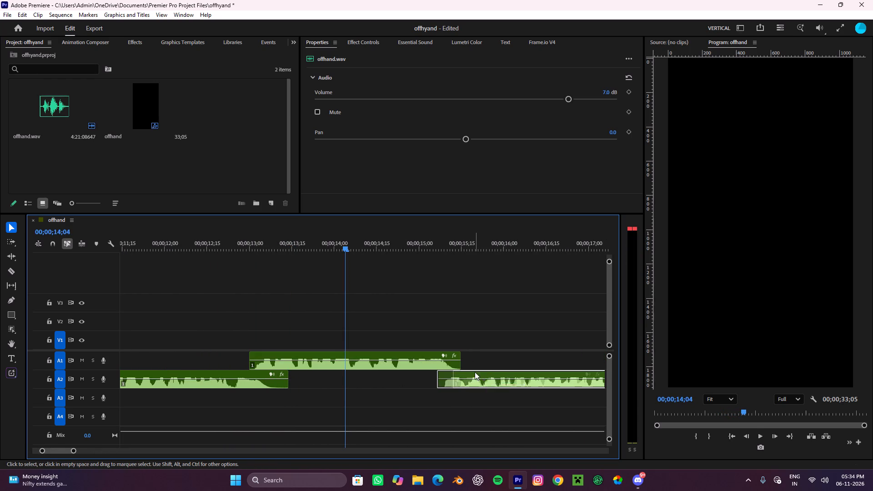
scroll(472, 373, "down", 18)
scroll(475, 364, "up", 4, "alt")
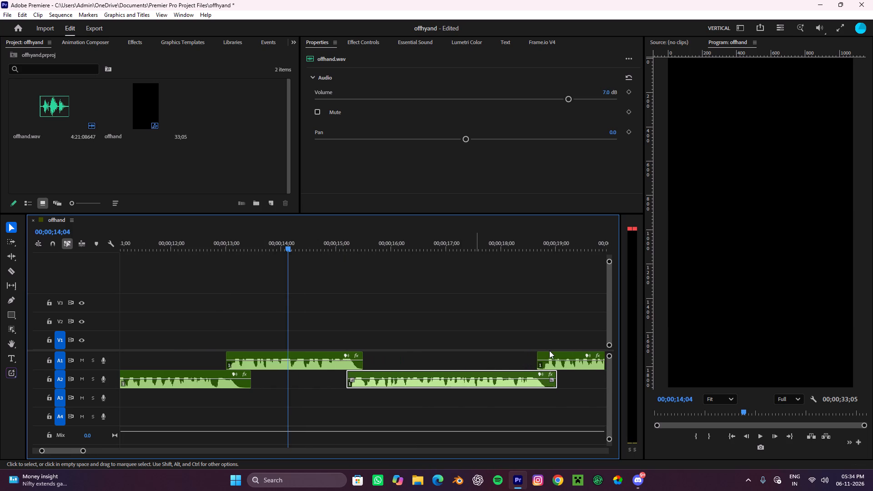
Nudge the long seventh clip on A1 earlier to about 18.5 seconds, increasing its overlap with the sixth clip.
left_click(549, 351)
left_click(554, 355)
left_click_drag(551, 355, 540, 357)
scroll(539, 358, "down", 3)
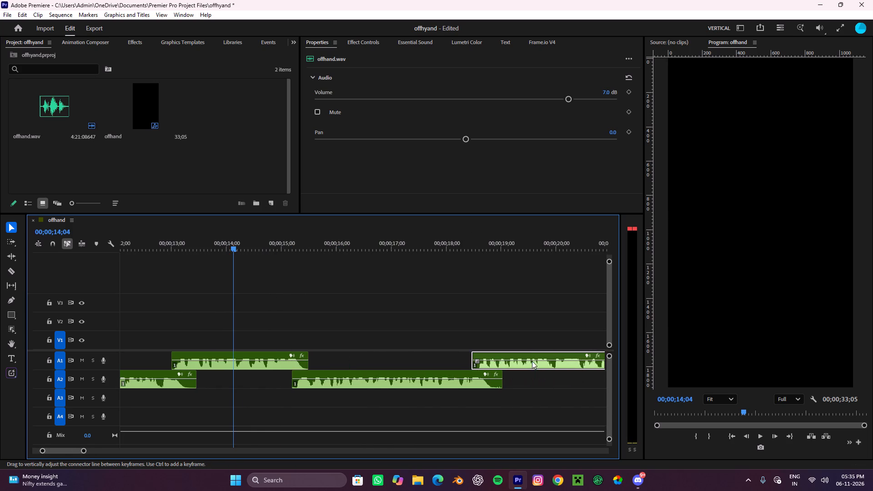
scroll(532, 361, "down", 20)
scroll(532, 361, "down", 5)
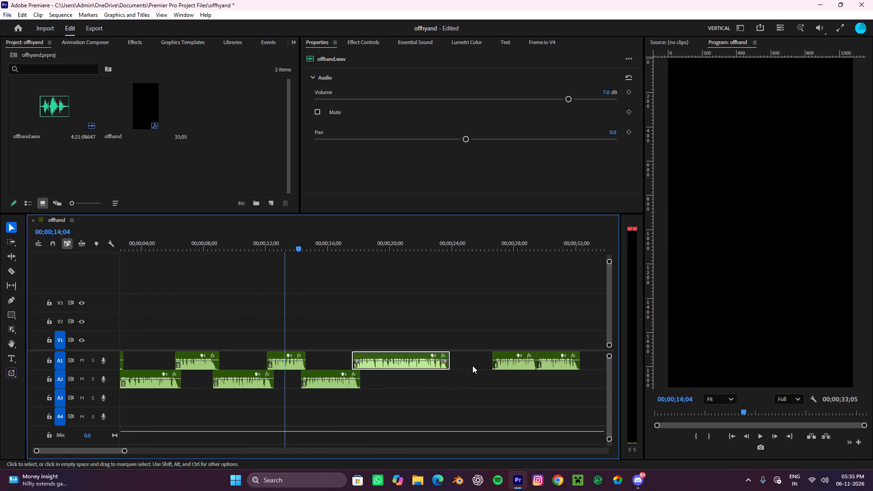
Stagger the eighth clip to start at about 24.4 seconds on A2 and the last clip at about 26.9 seconds on A1.
scroll(472, 366, "up", 4, "alt")
left_click(527, 352)
left_click_drag(527, 352, 462, 384)
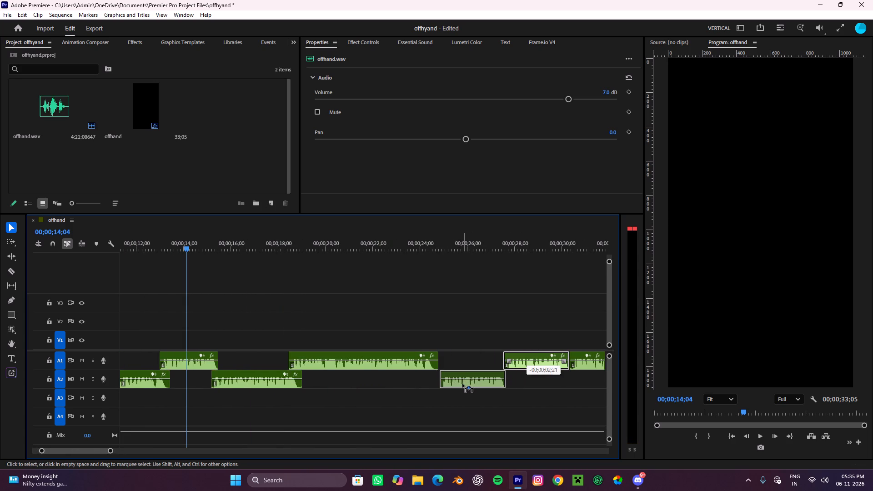
left_click_drag(462, 384, 452, 382)
left_click_drag(580, 353, 517, 359)
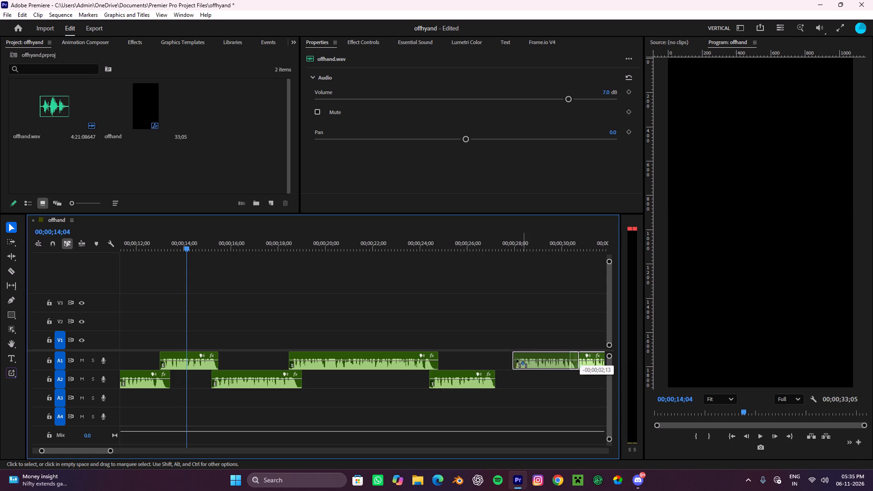
left_click_drag(517, 359, 502, 367)
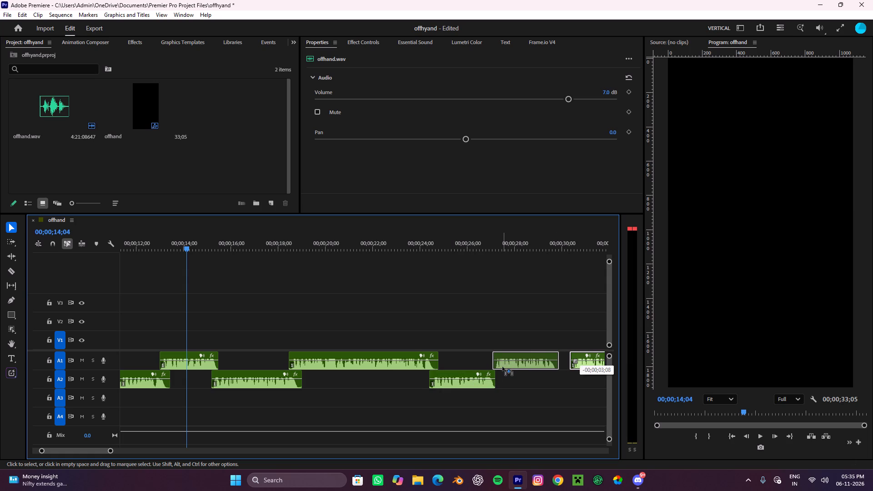
left_click_drag(502, 367, 498, 365)
Turn on timeline snapping, deselect the last clip, and play the staggered voice-over from about 14 seconds.
key("s")
left_click(524, 337)
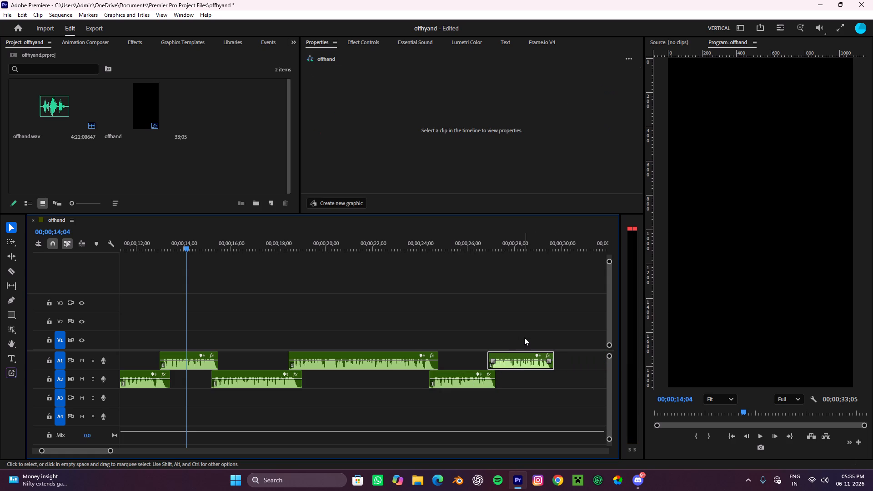
key("space")
left_click(488, 344)
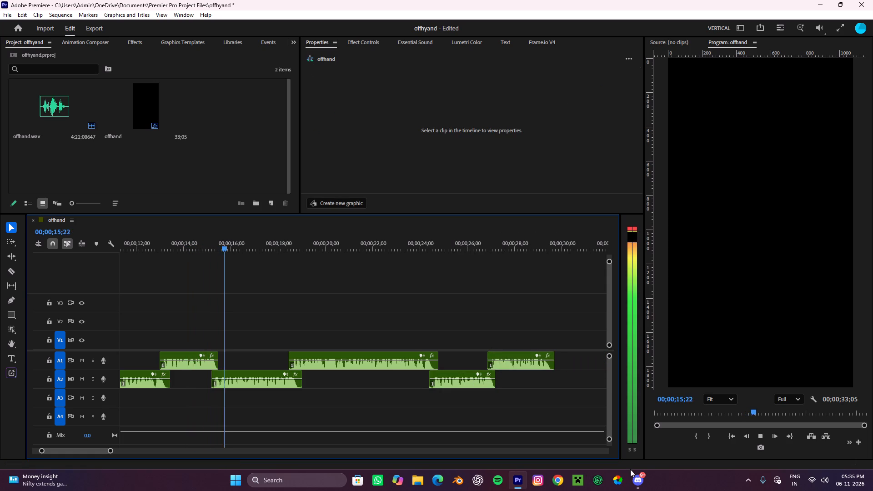
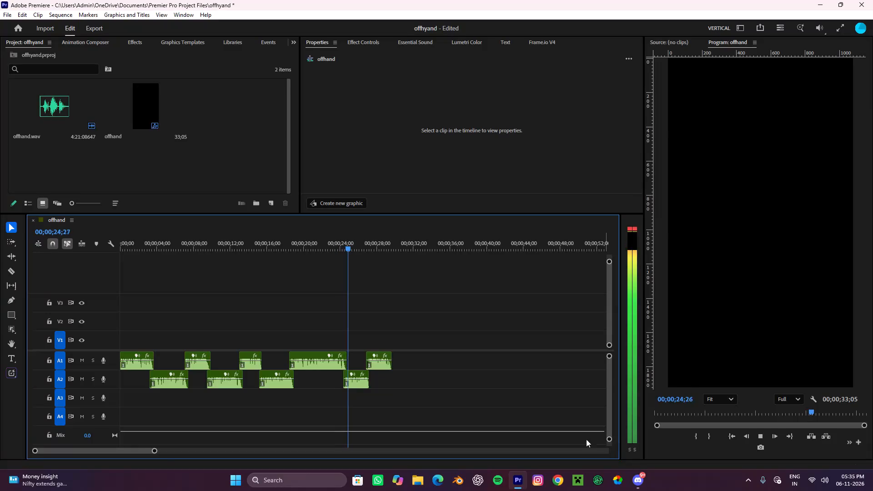
Pause playback and nudge the eighth clip on A2 two frames earlier, to about 24.3 seconds.
left_click(476, 381)
scroll(358, 385, "up", 8, "alt")
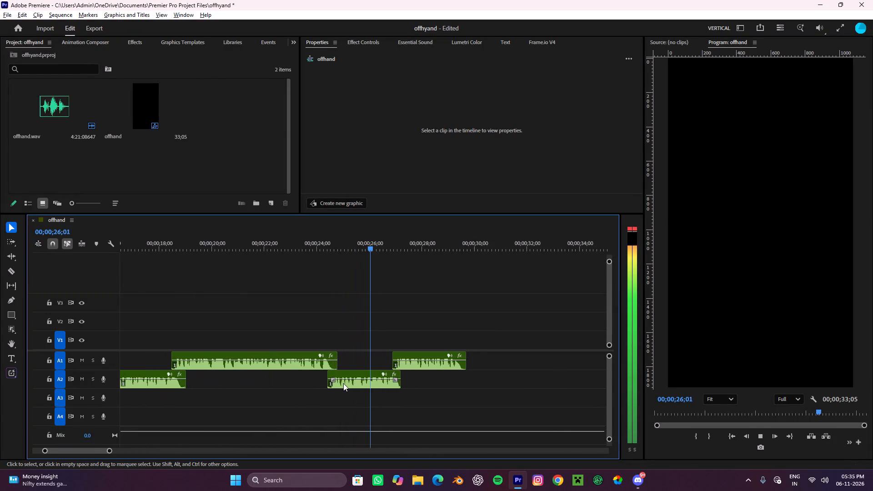
scroll(343, 383, "up", 6, "alt")
key("space")
left_click(365, 375)
left_click(365, 375)
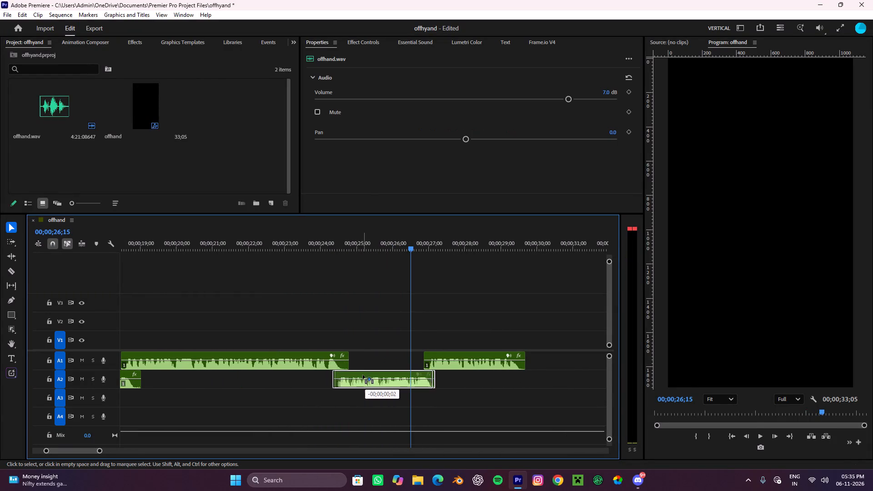
Play from about 24 seconds and nudge the last clip on A1 slightly earlier, to about 26.8 seconds.
left_click_drag(390, 241, 316, 266)
key("space")
left_click(421, 295)
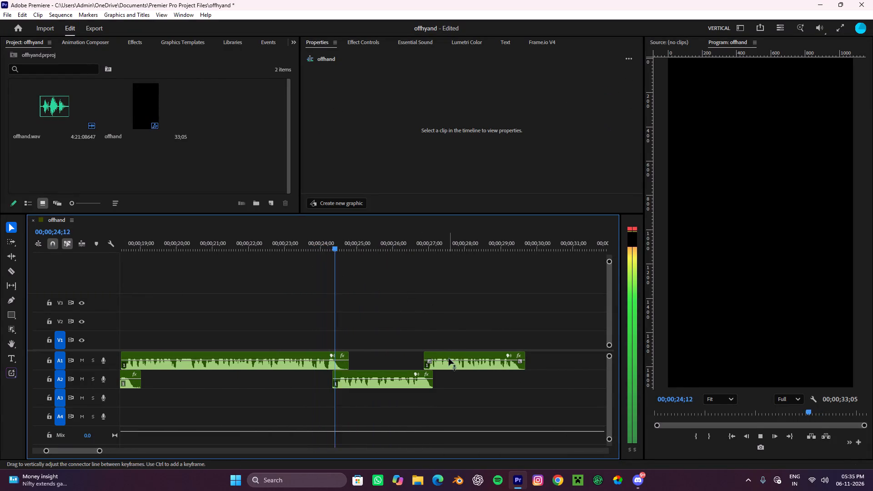
left_click_drag(449, 351, 447, 362)
left_click(463, 324)
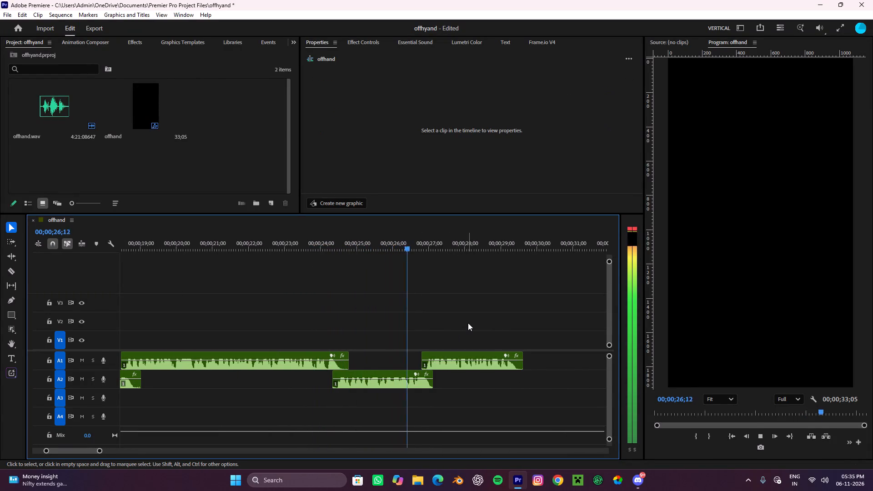
Cut the leftover fragment beyond the last voice-over clip, near 33 seconds, and stop playback.
scroll(468, 323, "down", 11)
scroll(462, 325, "up", 3, "alt")
scroll(462, 325, "down", 5, "alt")
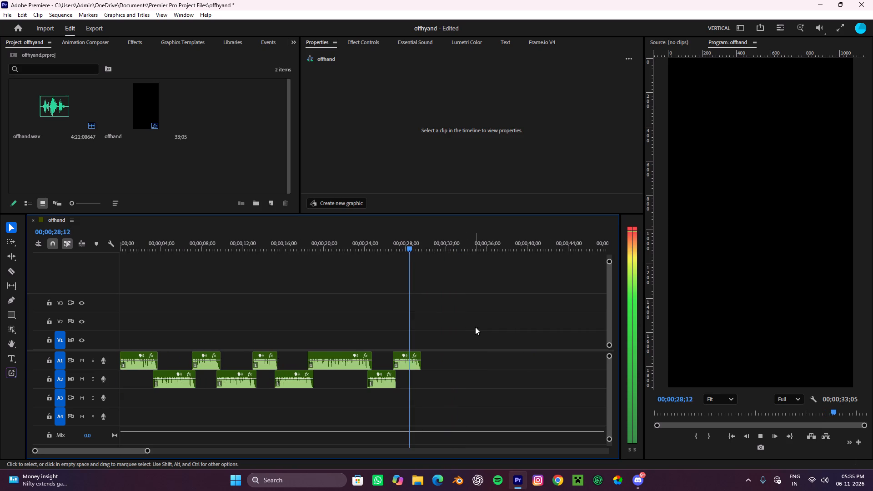
left_click_drag(471, 329, 433, 381)
key("ctrl+x")
key("space")
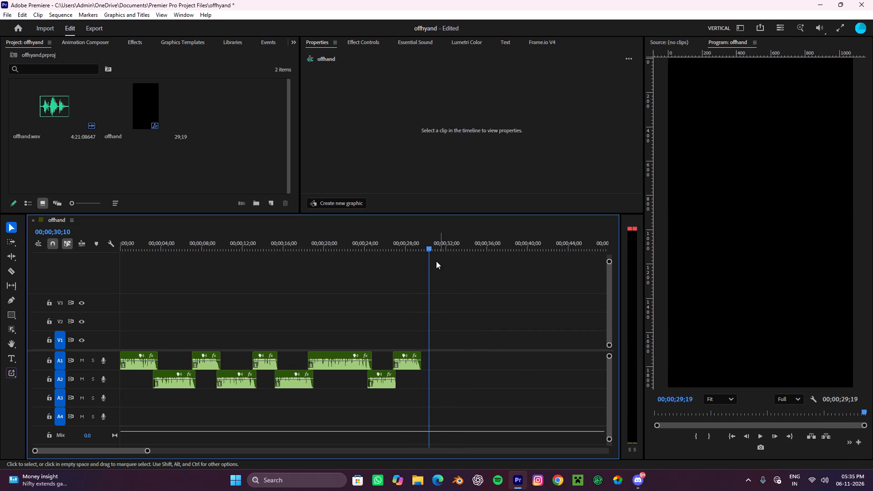
Play the end of the voice-over from about 28 seconds.
left_click_drag(433, 247, 407, 250)
key("space")
left_click(478, 304)
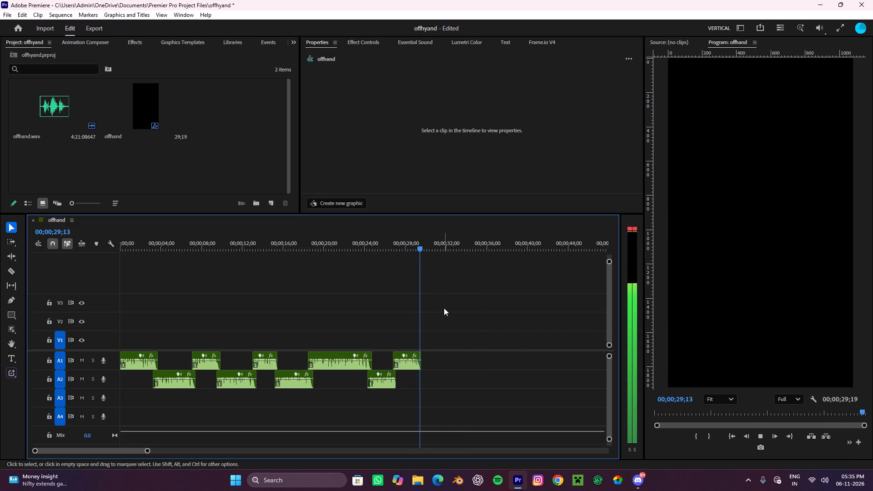
Lock audio tracks A1 and A2 and shrink all audio tracks to their minimum height.
left_click(53, 361)
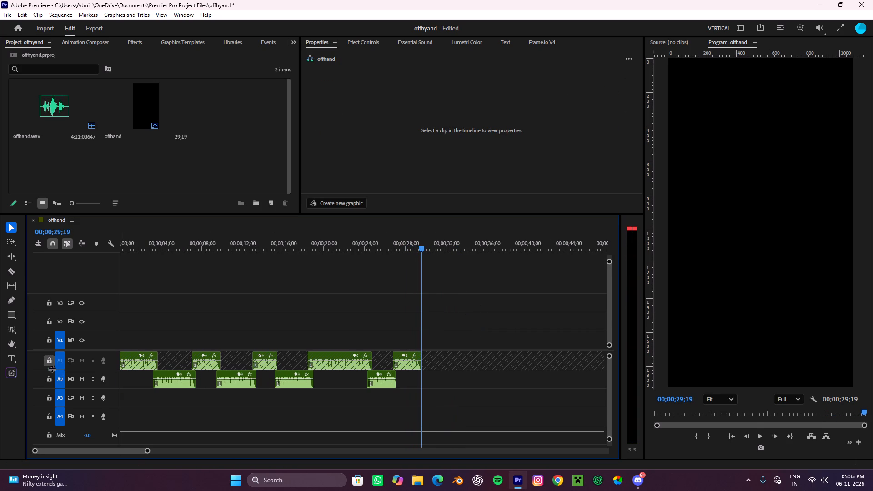
left_click(50, 380)
left_click_drag(611, 439, 609, 476)
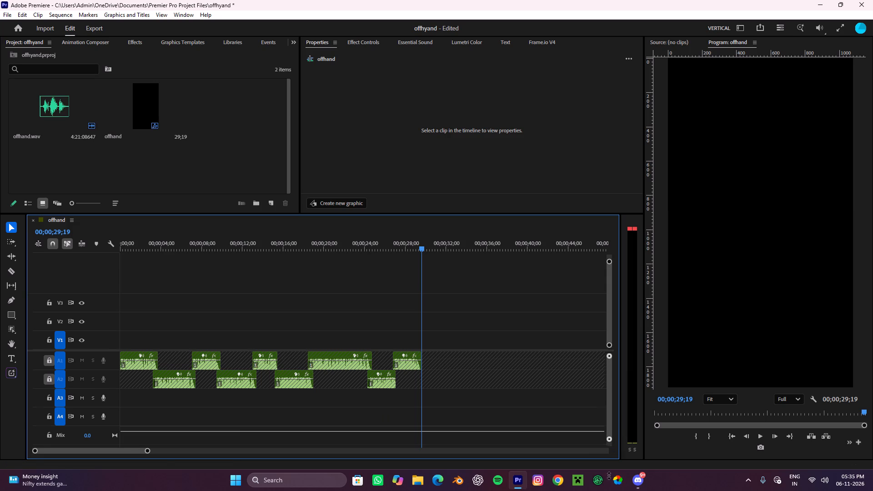
left_click_drag(609, 476, 604, 486)
Play the edited voice-over from the start of the sequence and pause at about 2.6 seconds.
left_click_drag(422, 234, 33, 248)
key("space")
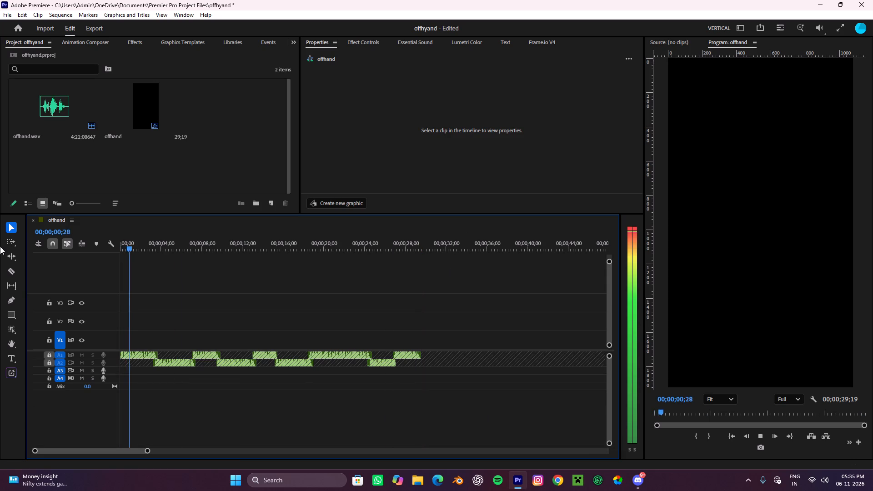
key("space")
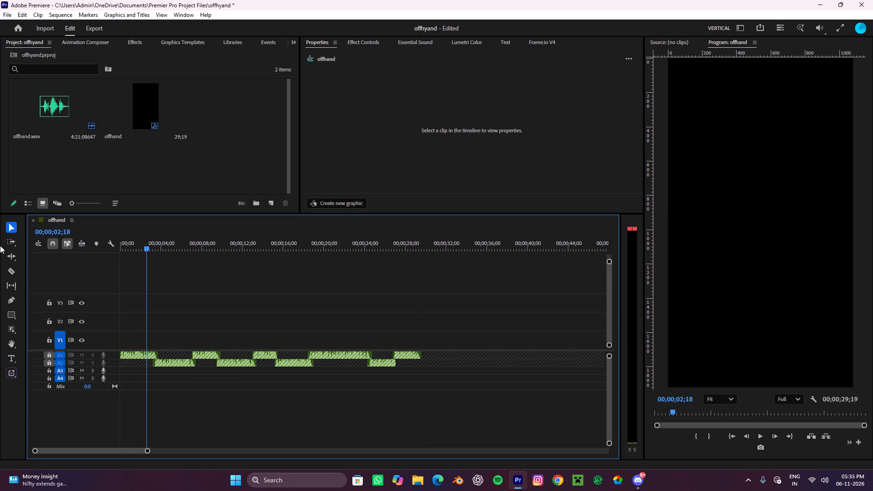
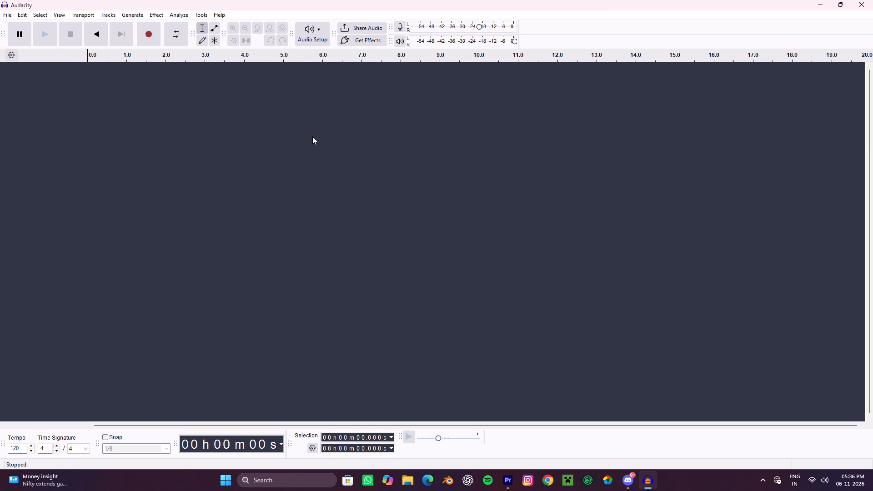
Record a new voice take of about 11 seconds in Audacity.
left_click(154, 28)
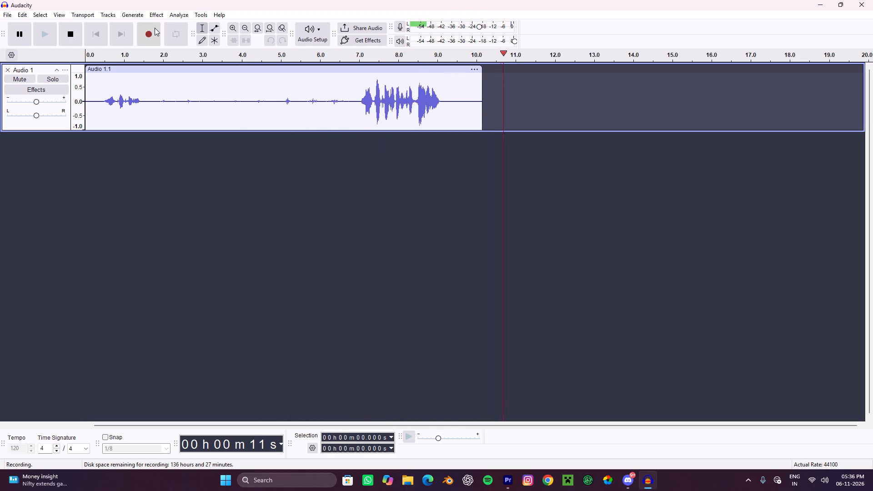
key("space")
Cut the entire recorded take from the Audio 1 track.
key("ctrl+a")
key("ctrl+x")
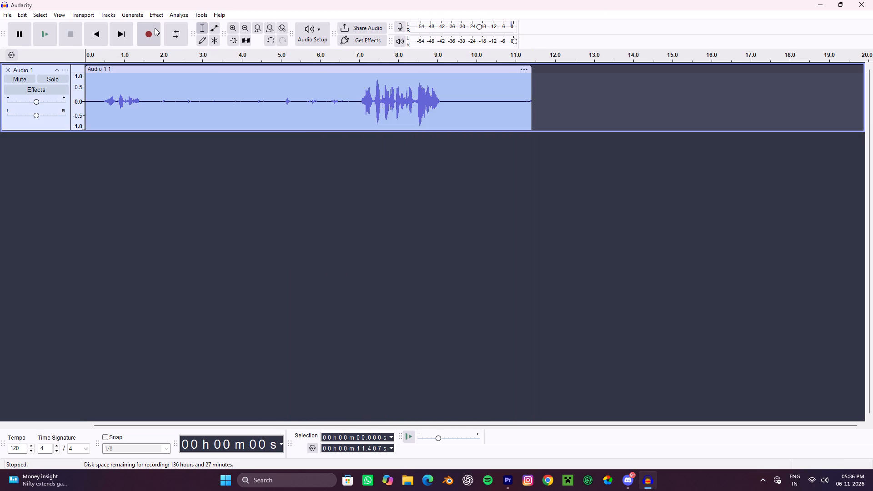
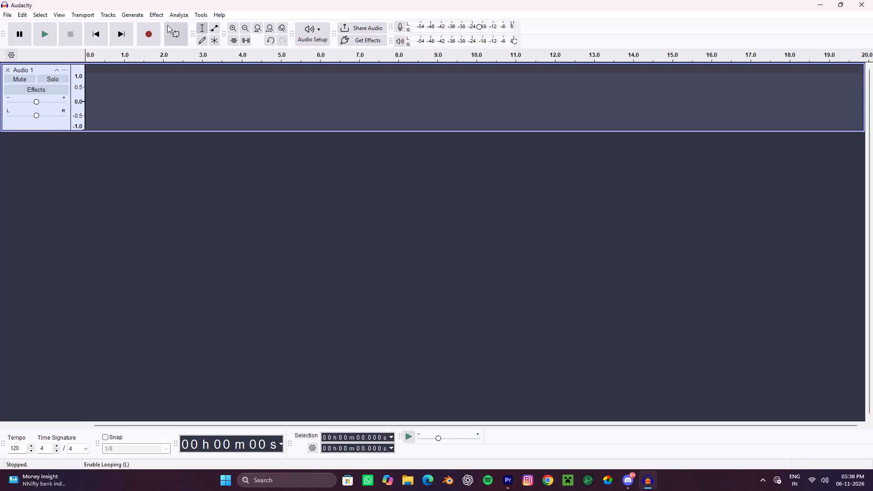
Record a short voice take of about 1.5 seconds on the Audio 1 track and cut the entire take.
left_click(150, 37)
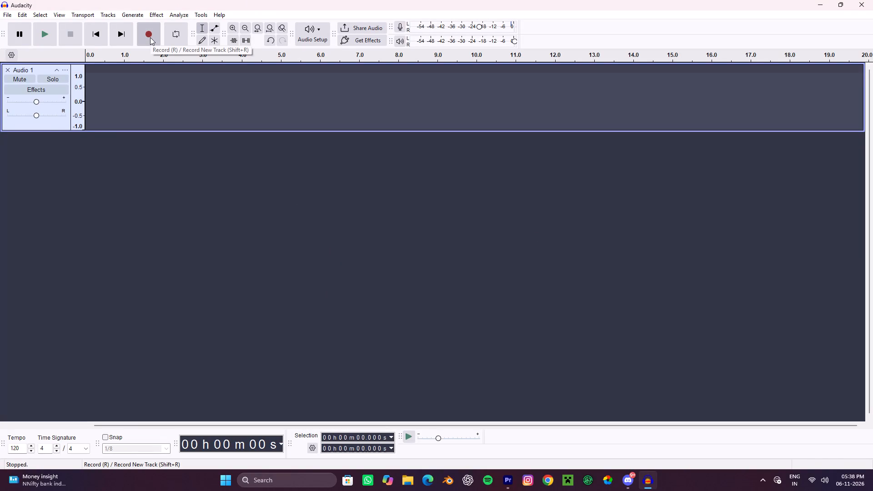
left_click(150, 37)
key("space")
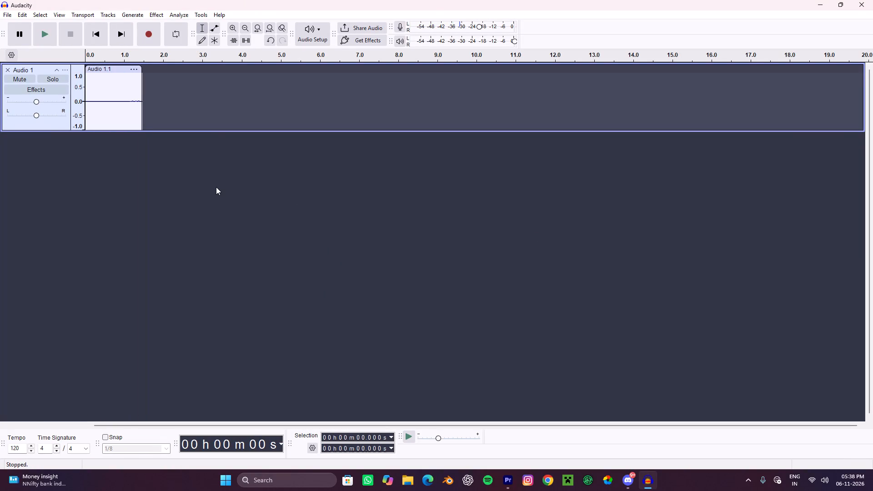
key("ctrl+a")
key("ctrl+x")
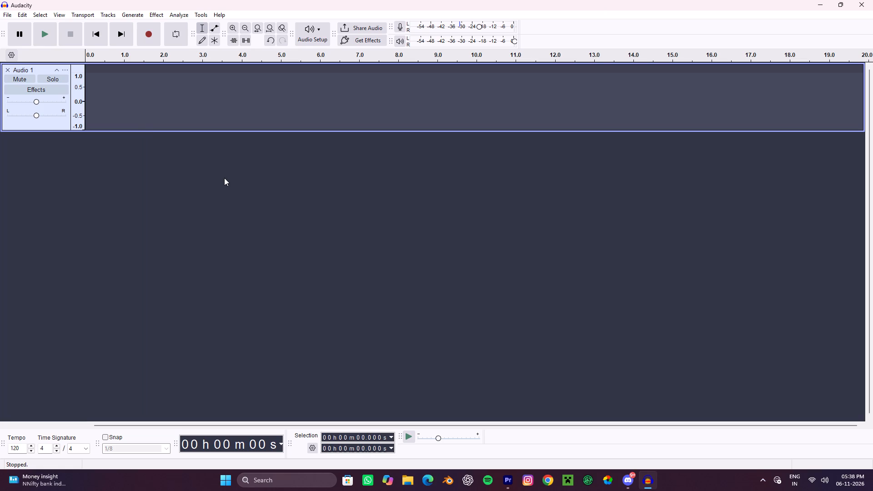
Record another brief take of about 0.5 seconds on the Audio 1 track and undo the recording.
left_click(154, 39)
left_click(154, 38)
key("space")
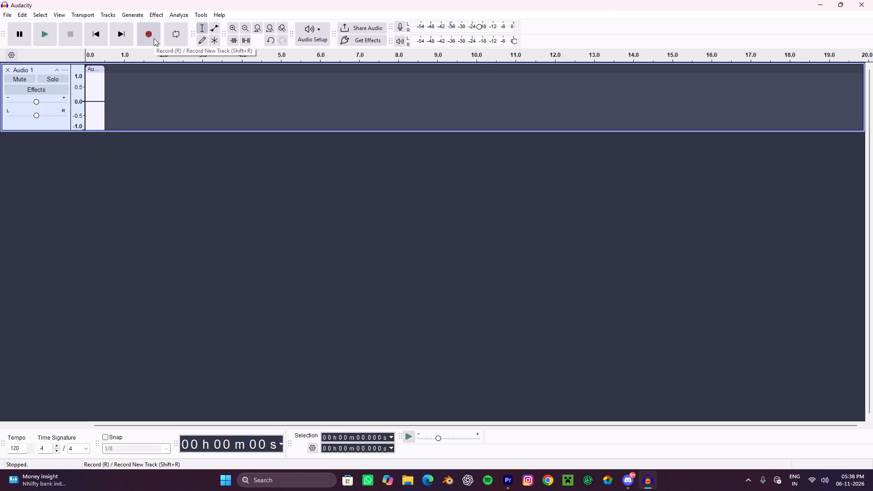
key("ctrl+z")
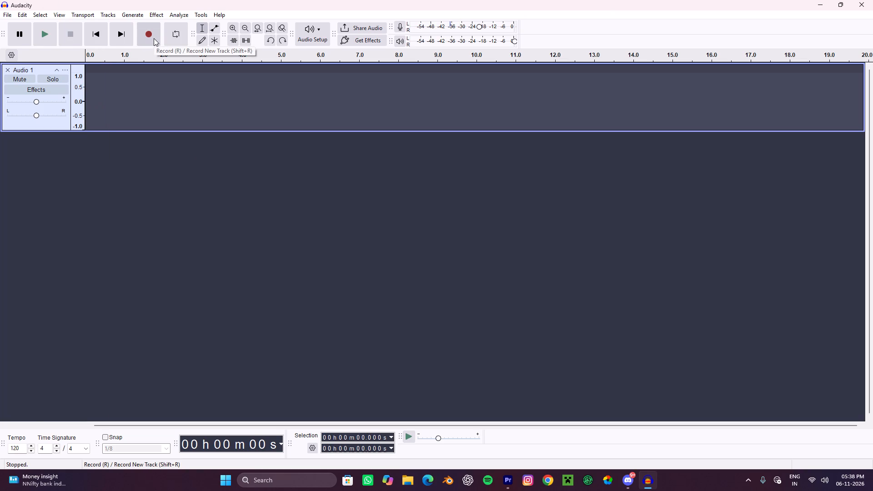
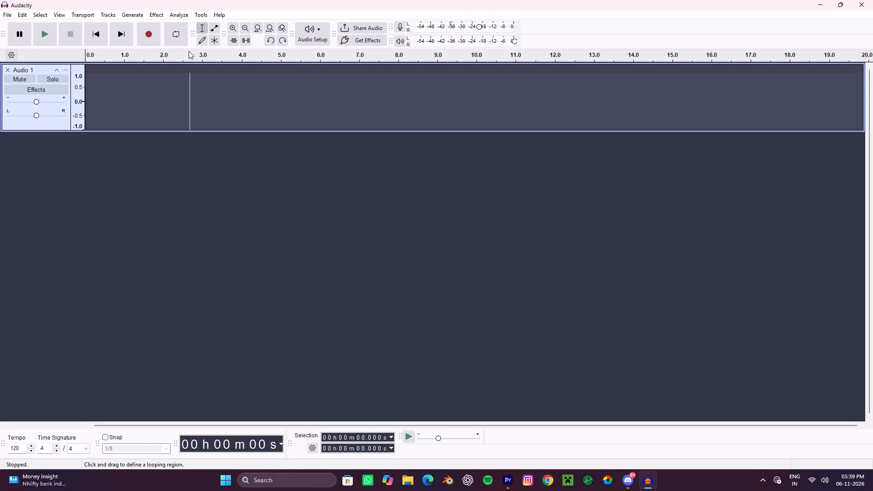
Record another voice take on the empty Audio 1 track from the start of the timeline.
left_click(159, 33)
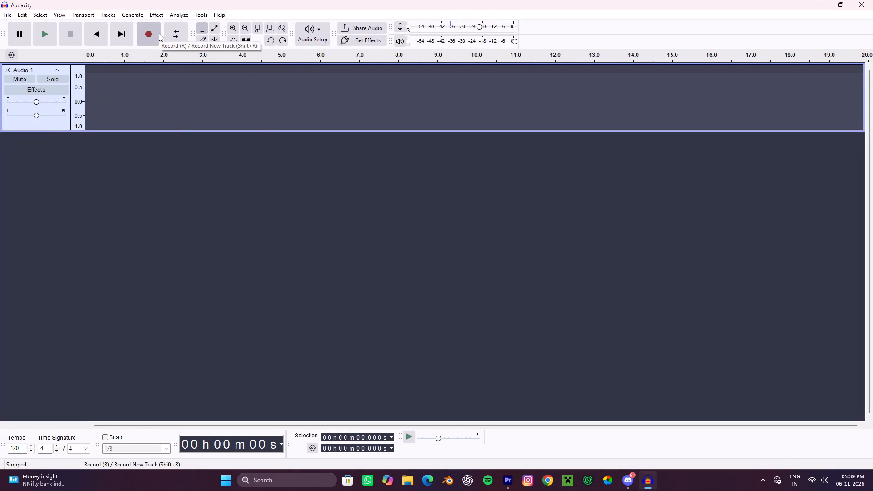
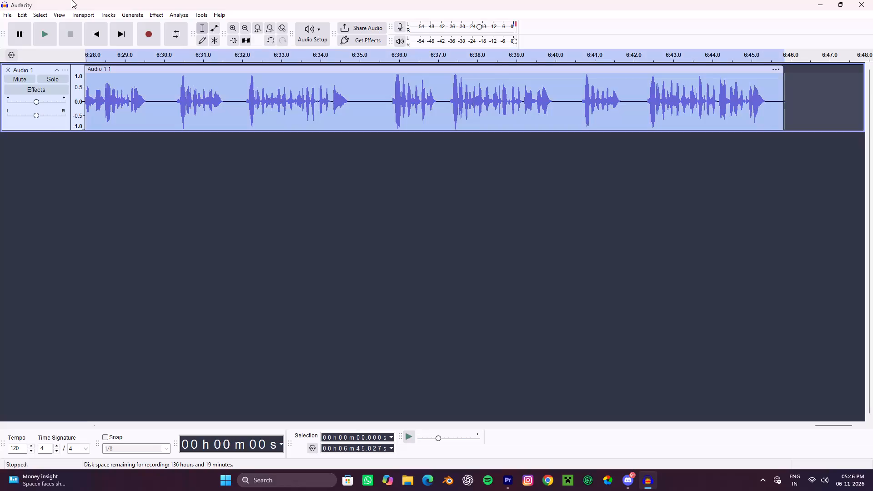
Apply a saved macro to the entire selected voice recording on the Audio 1 track.
left_click(199, 15)
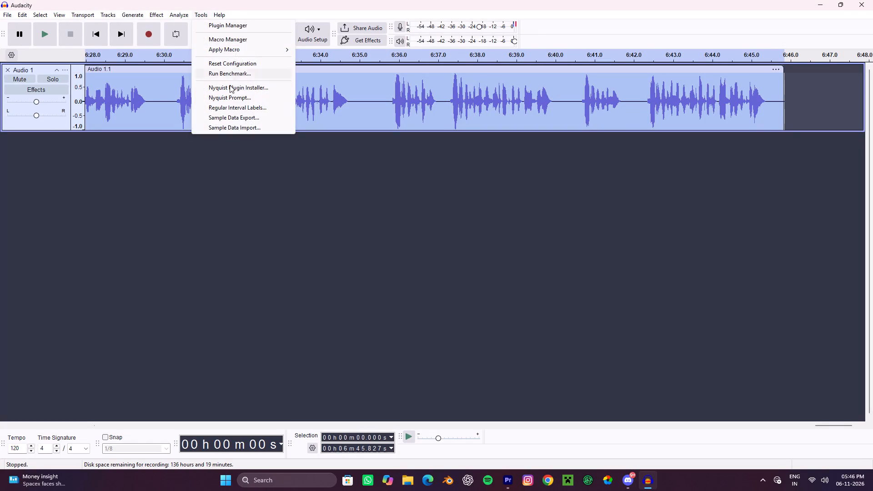
left_click(247, 48)
left_click(301, 79)
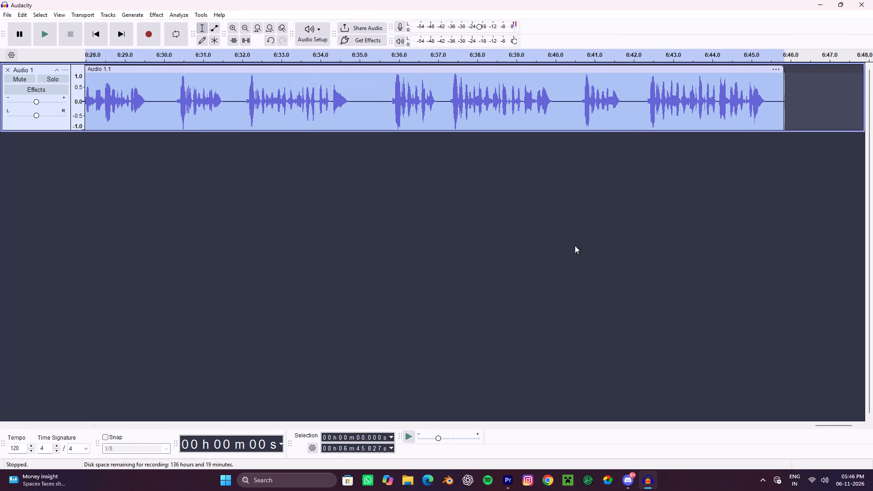
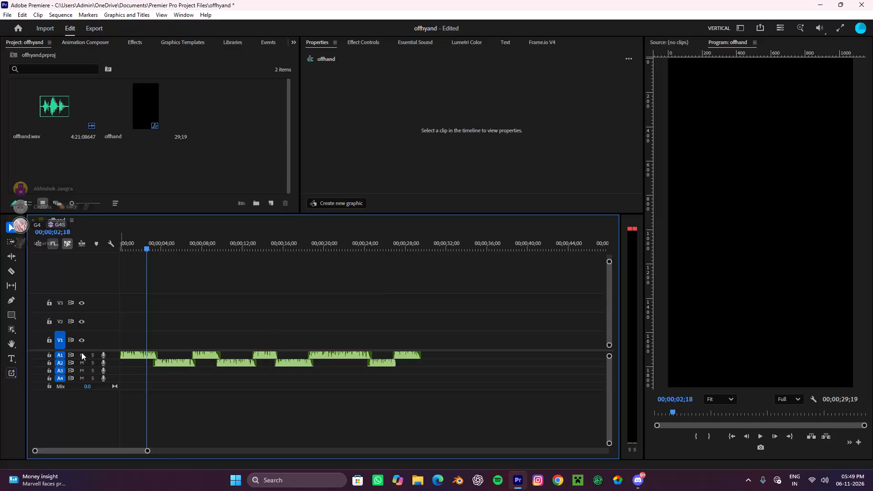
Delete all the voice-over clips on tracks A1 and A2 of the offhand sequence.
left_click_drag(475, 319, 0, 419)
key("BackSpace")
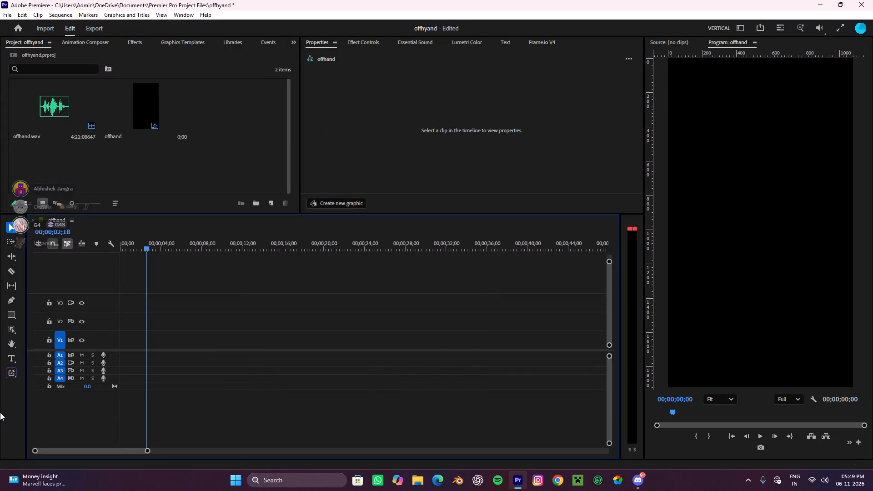
left_click(220, 382)
Bring the offhand 2nd script audio from the Music folder's minecraft voiceovers in File Explorer onto Premiere track A1, at the sequence start.
left_click(418, 475)
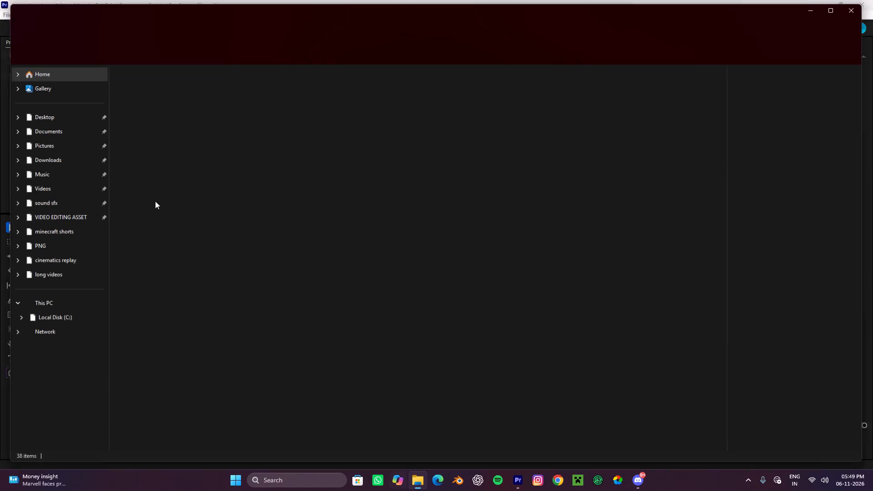
left_click(35, 191)
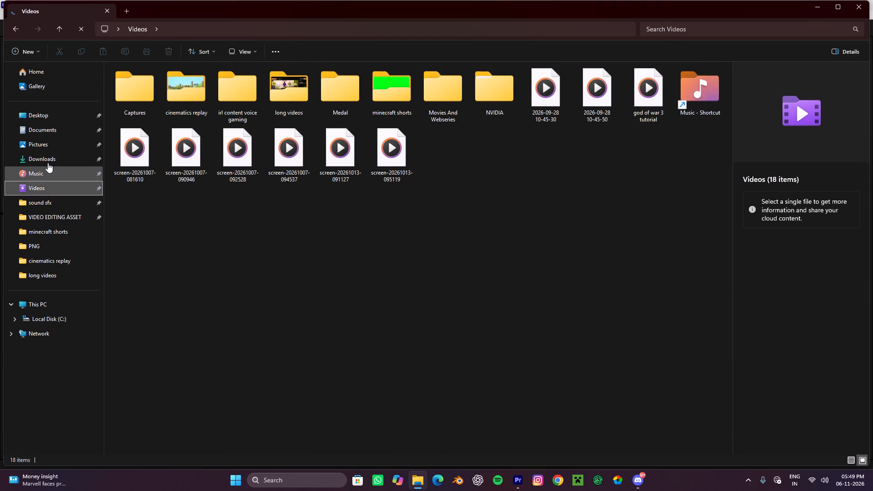
left_click(53, 141)
scroll(416, 291, "up", 5)
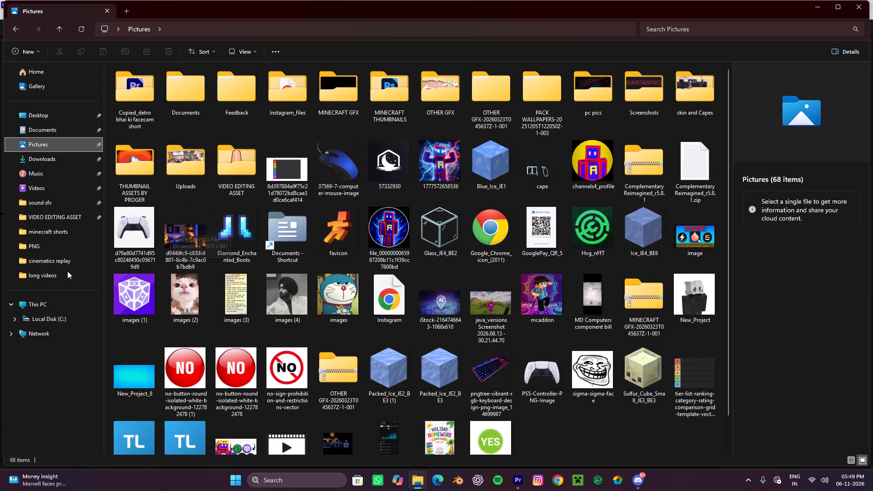
left_click(44, 171)
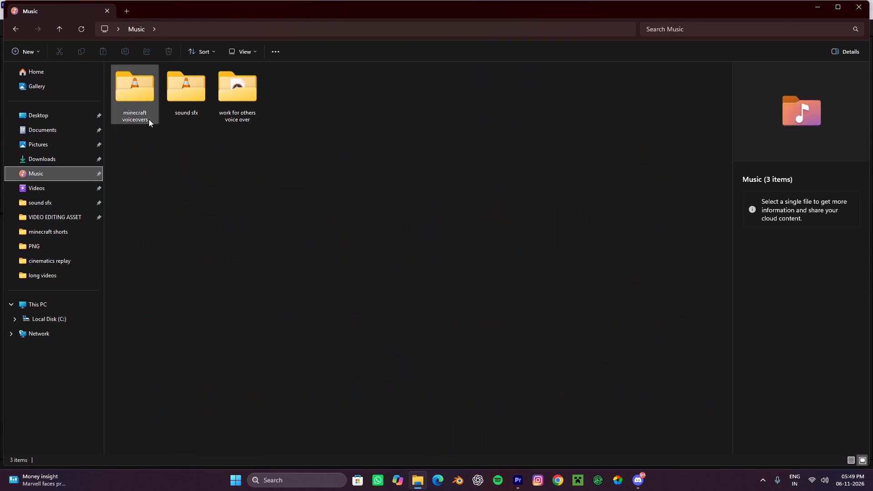
double_click(145, 98)
left_click(194, 84)
left_click_drag(157, 82, 528, 406)
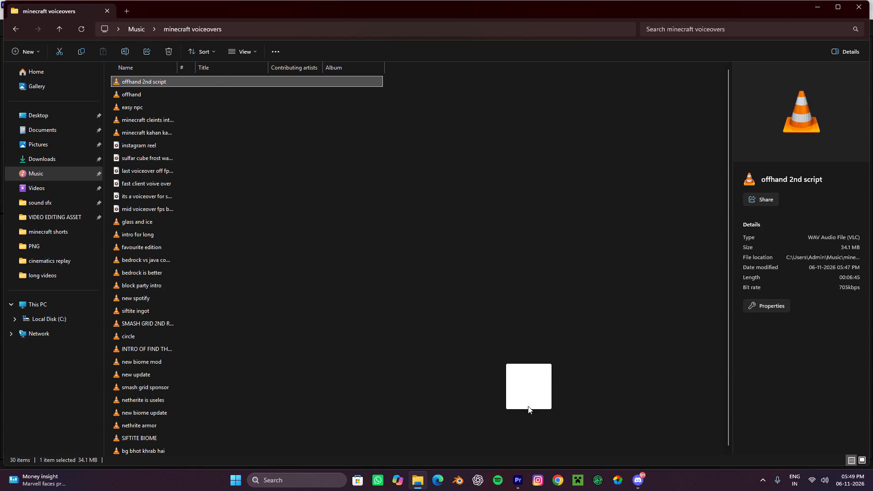
left_click_drag(528, 406, 133, 357)
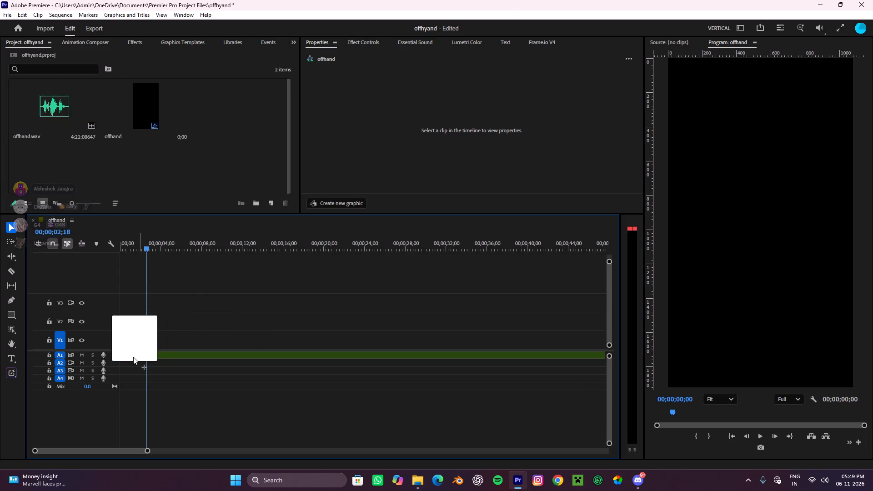
left_click_drag(133, 357, 120, 356)
left_click_drag(155, 354, 135, 351)
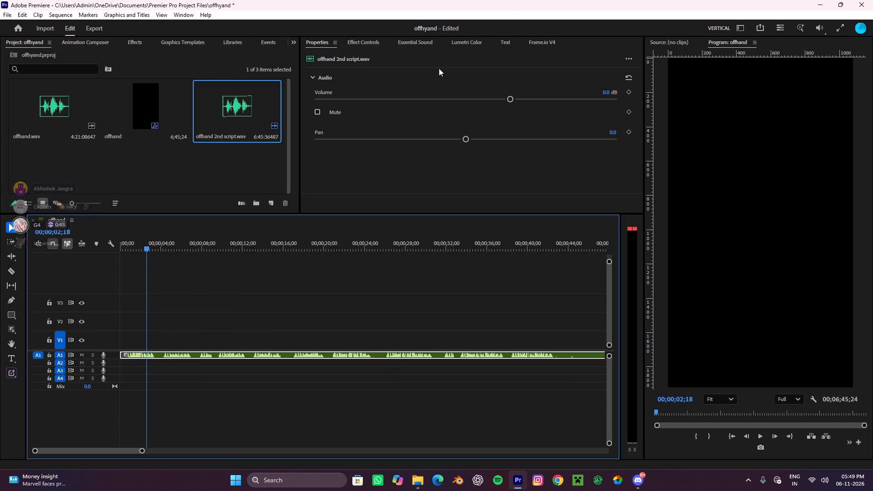
Open the transcript of the offhand 2nd script clip.
left_click(515, 40)
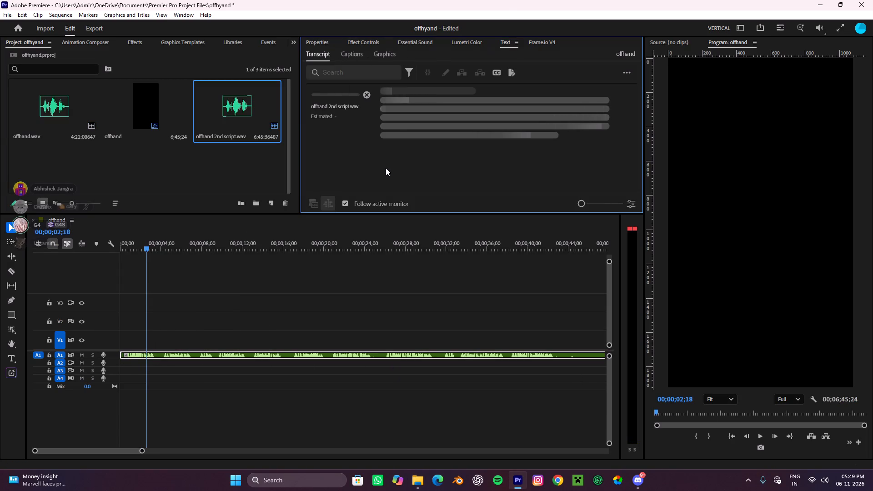
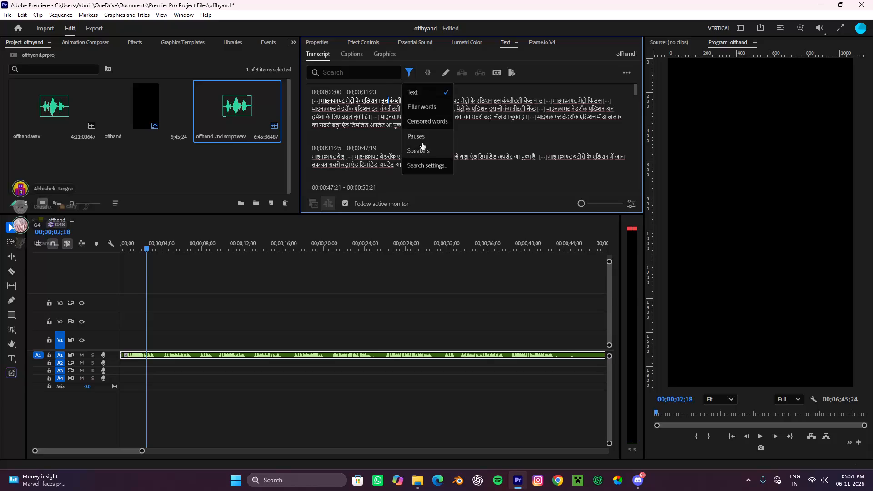
Filter the offhand 2nd script transcript by pauses and delete all of them with Extract.
left_click(434, 132)
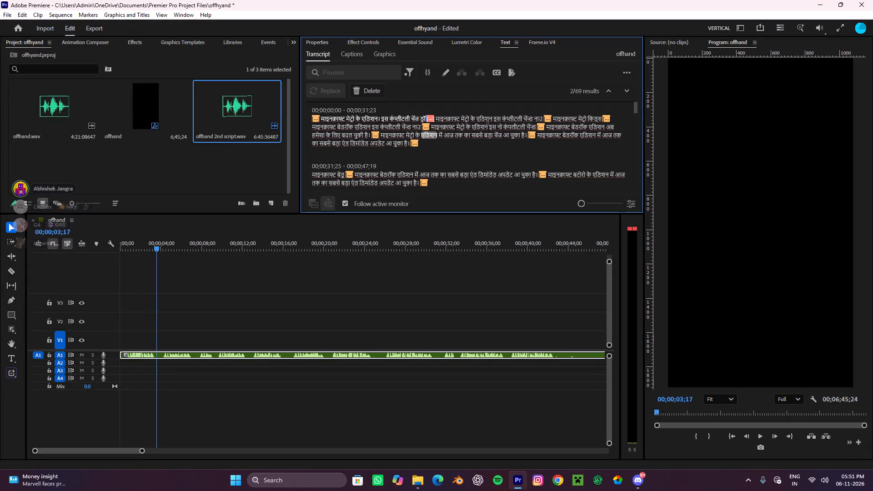
left_click(385, 93)
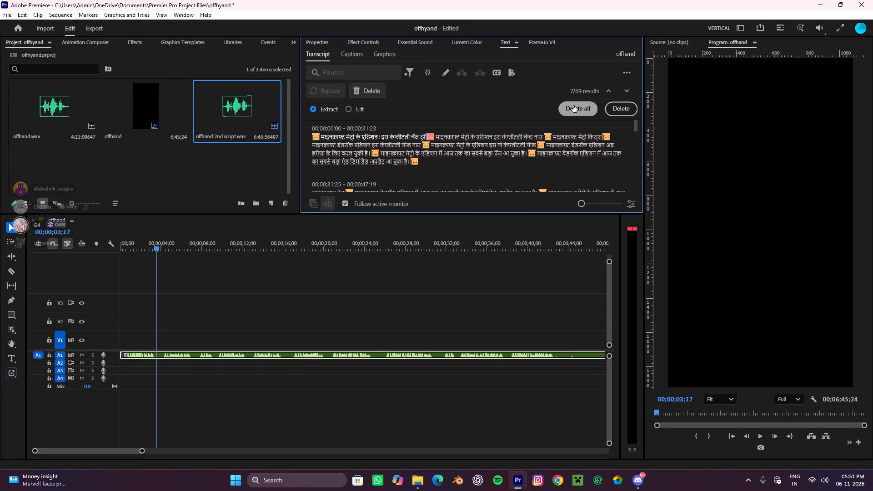
left_click(573, 105)
Play the voice-over from the sequence start and set the volume of all clips on track A1 to 7 dB.
left_click(321, 45)
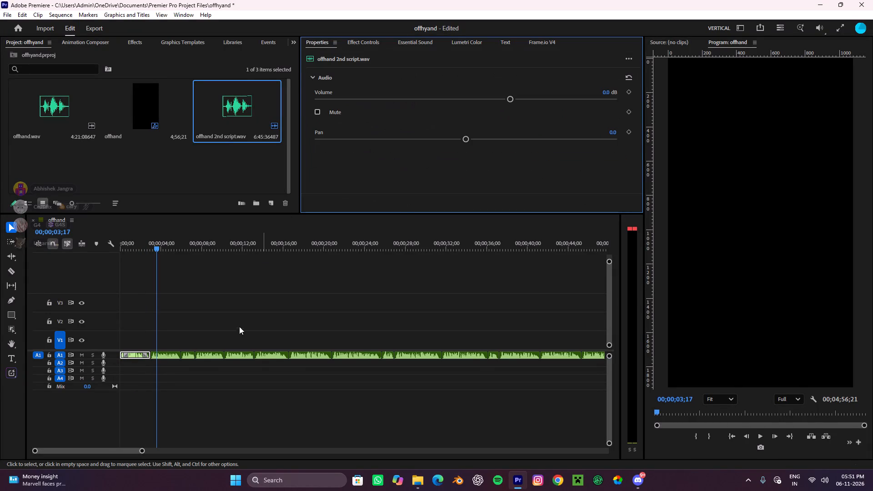
scroll(166, 328, "up", 6, "alt")
scroll(166, 328, "up", 5)
left_click_drag(203, 245, 131, 235)
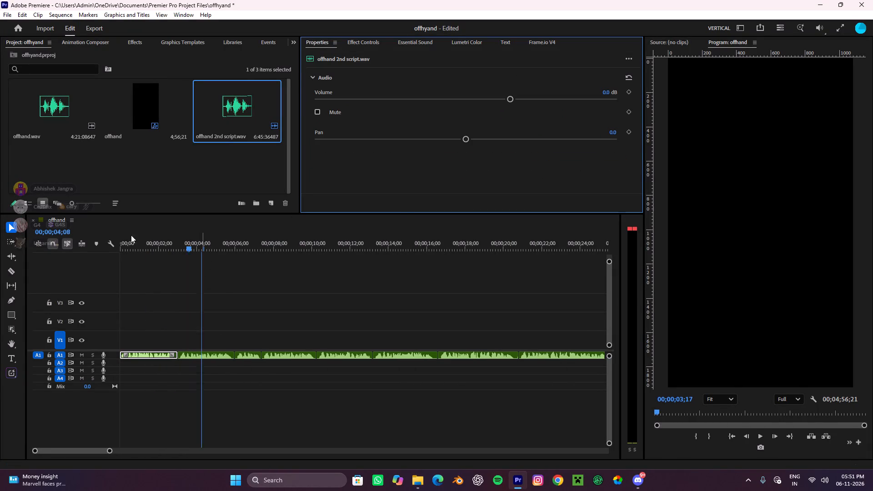
left_click_drag(131, 235, 0, 231)
left_click(225, 296)
key("space")
scroll(231, 297, "down", 8, "alt")
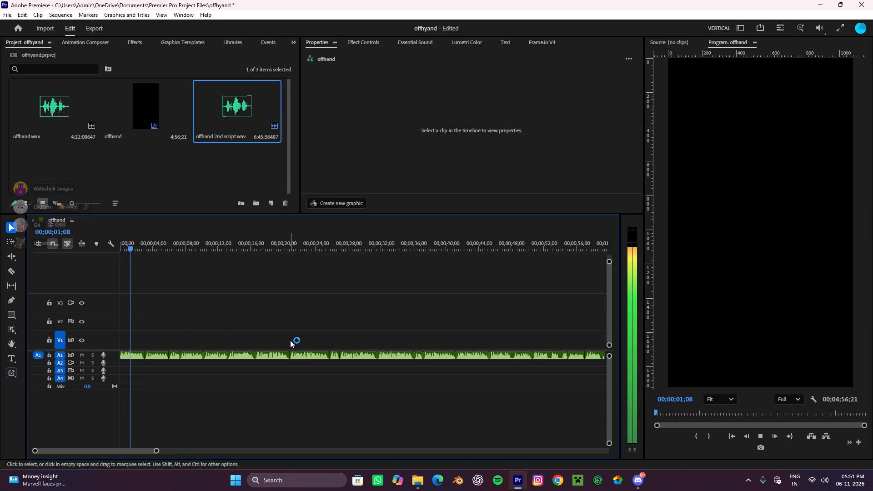
scroll(290, 340, "down", 18, "alt")
left_click_drag(507, 331, 485, 336)
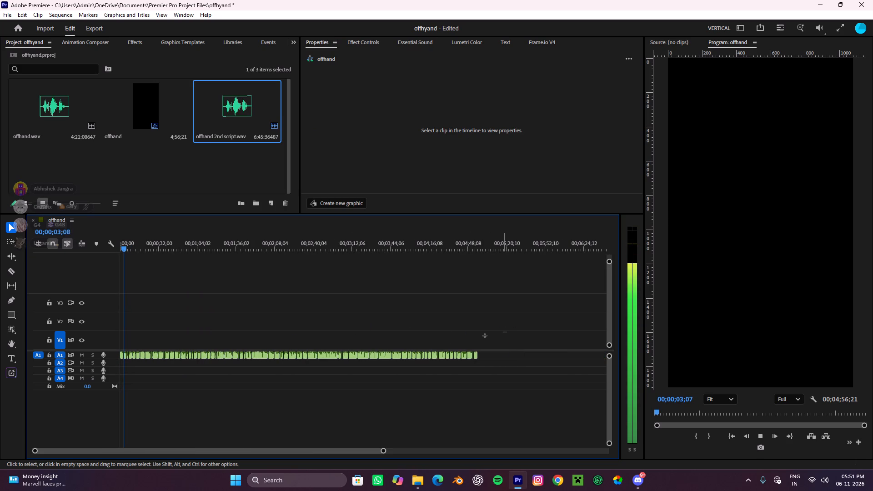
left_click_drag(485, 336, 103, 416)
left_click(607, 95)
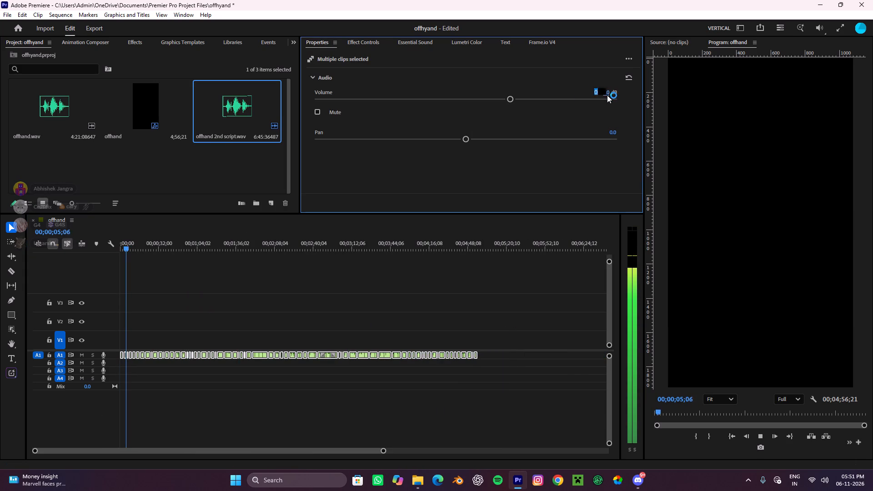
key("7")
left_click(414, 276)
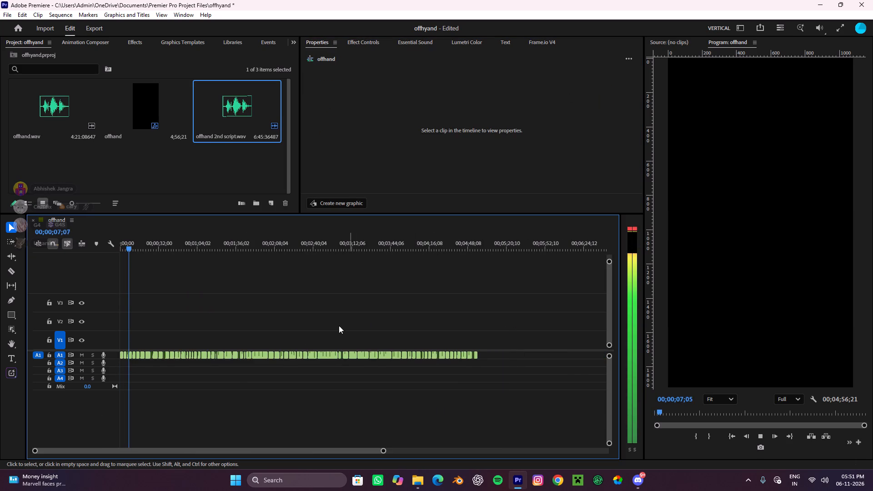
Cut the first four voice-over clips, covering about the first 10 seconds, from track A1 and stop playback.
scroll(232, 349, "up", 15, "alt")
scroll(167, 359, "up", 5)
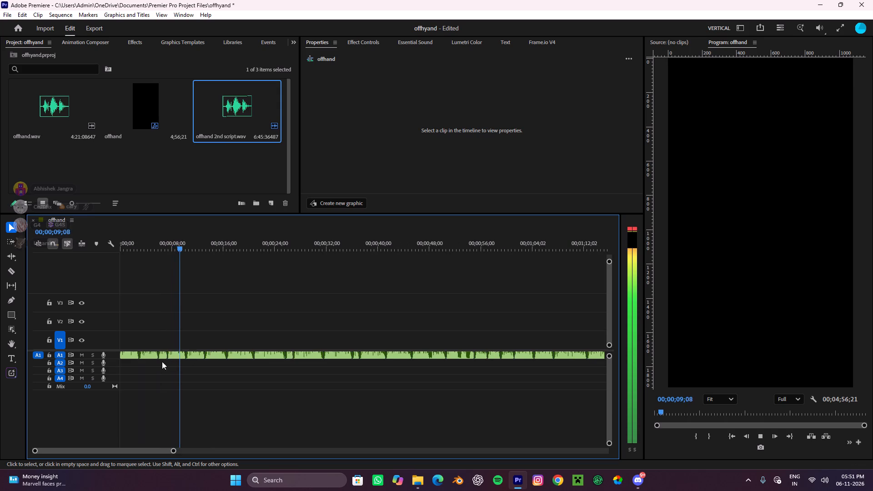
scroll(162, 361, "up", 11, "alt")
left_click_drag(206, 376, 58, 325)
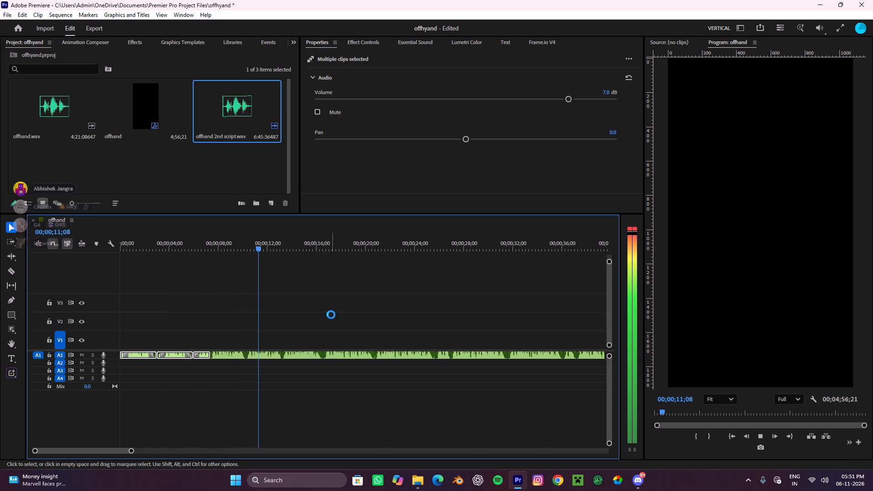
key("ctrl+x")
left_click_drag(226, 325, 225, 376)
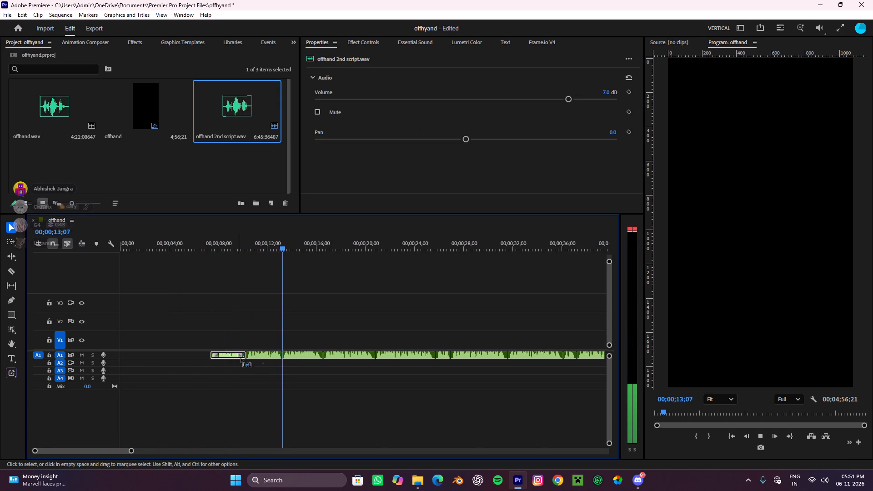
key("ctrl+x")
left_click(336, 325)
key("space")
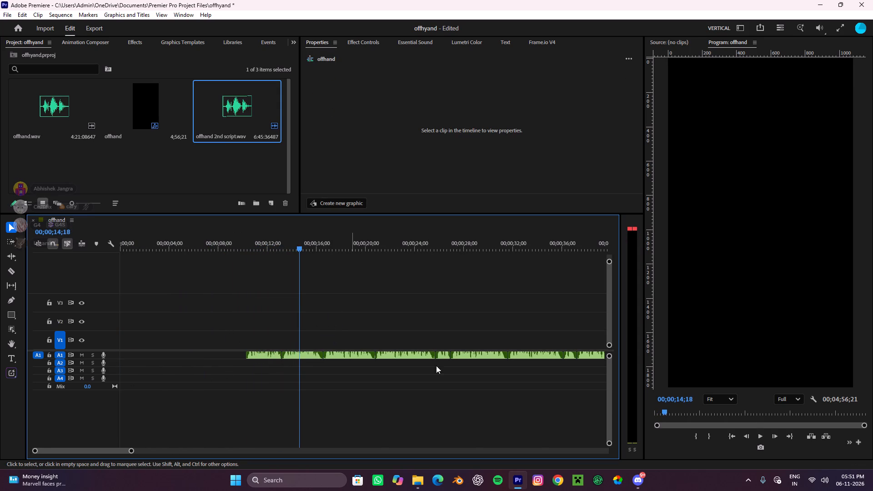
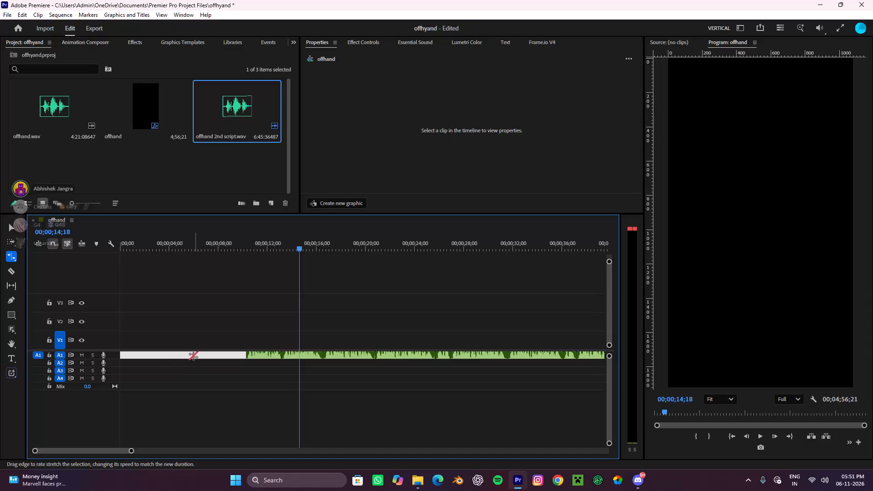
Close the empty gap of about 10 seconds at the start of track A1.
type("ve")
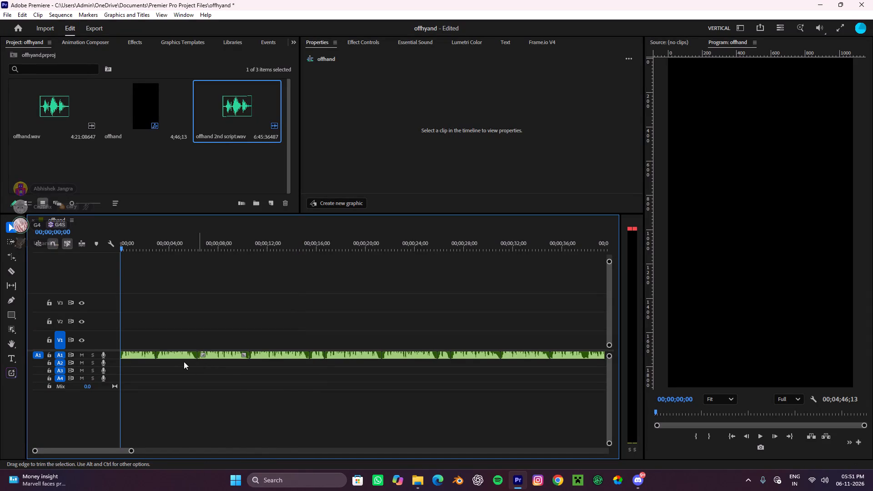
Play the voice-over from the start, cut its first two clips, covering about 6 seconds, and close the gap left on track A1.
scroll(175, 362, "up", 14, "alt")
key("space")
scroll(176, 354, "down", 9)
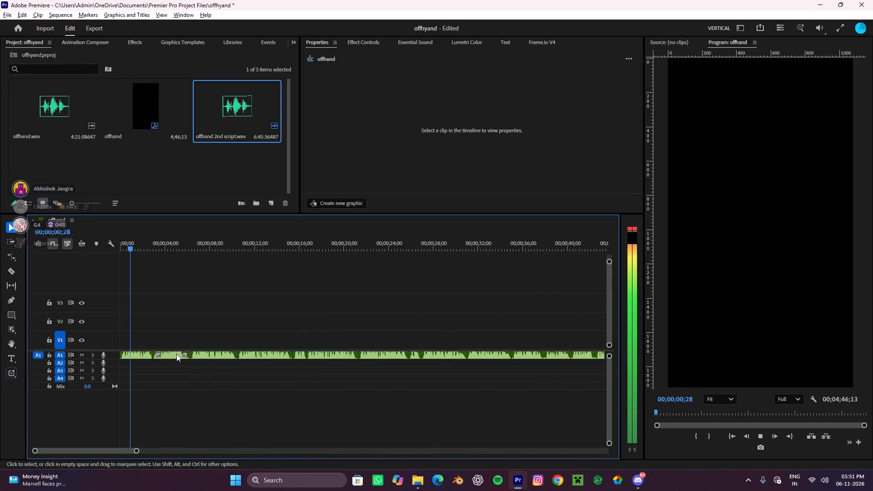
scroll(176, 354, "up", 10, "alt")
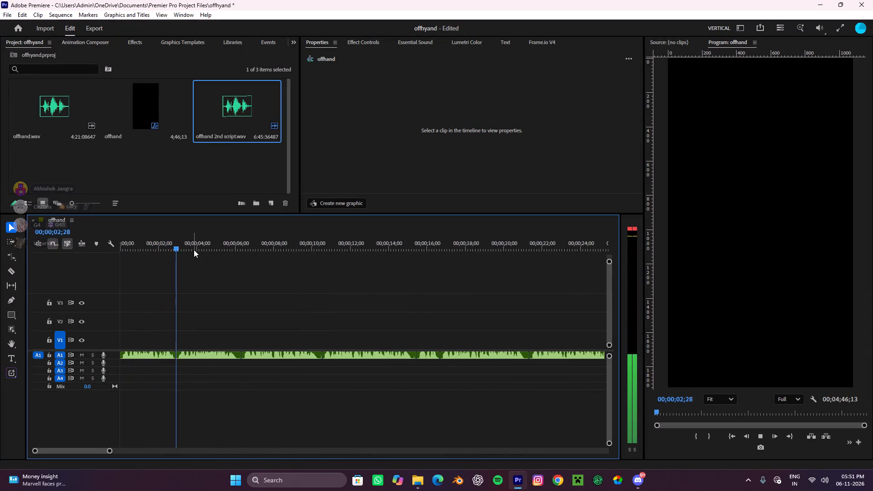
left_click_drag(165, 376, 130, 345)
key("ctrl+x")
key("space")
left_click_drag(206, 248, 250, 262)
left_click_drag(197, 363, 173, 334)
key("ctrl+x")
left_click_drag(246, 246, 240, 271)
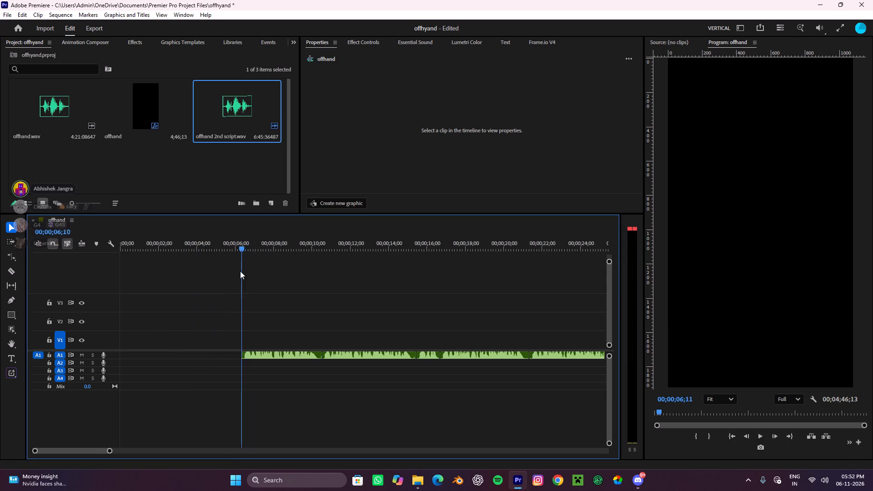
left_click_drag(240, 271, 244, 291)
left_click(205, 351)
left_click(200, 353)
key("e")
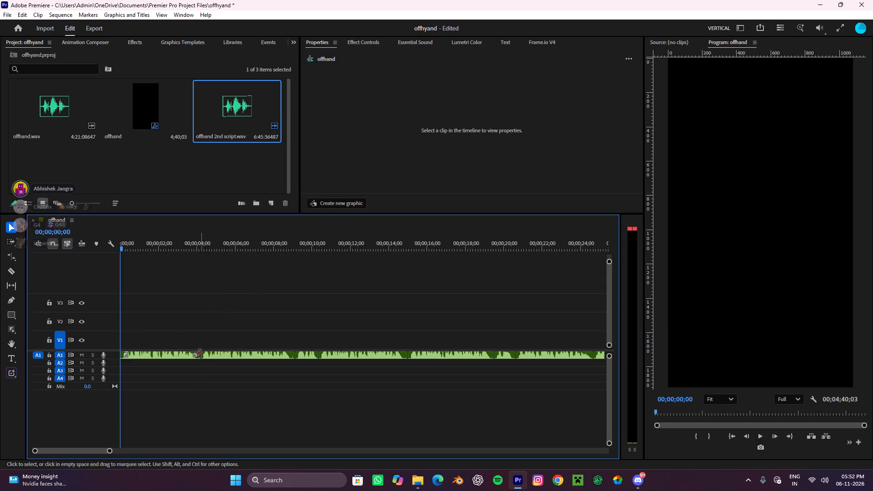
Split the first A1 clip about 3 frames in with the Razor tool and ripple delete the quiet sliver before the split.
scroll(112, 371, "up", 5, "alt")
scroll(98, 386, "down", 9, "alt")
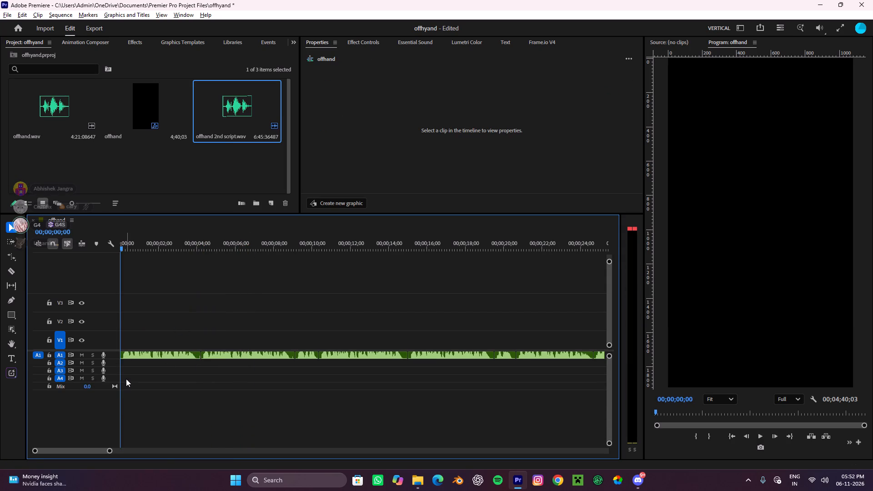
scroll(126, 379, "up", 16, "alt")
key("c")
left_click(126, 357)
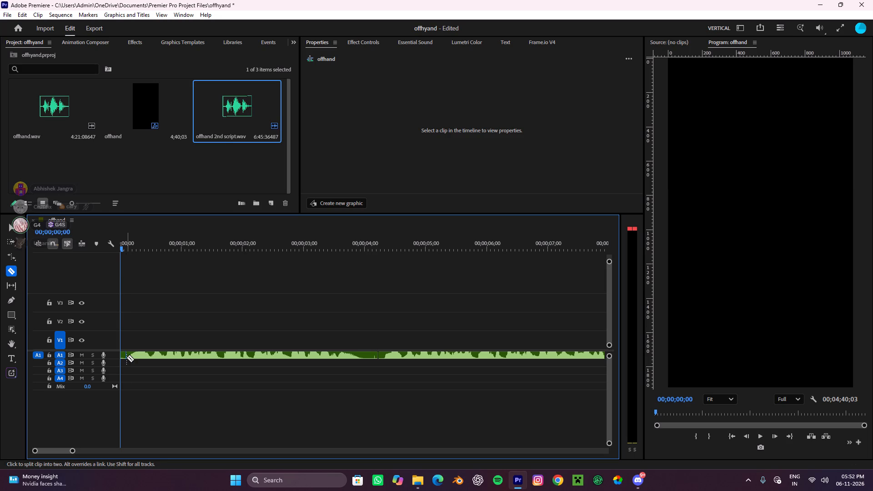
key("v")
left_click_drag(123, 366, 120, 336)
key("e")
Play the opening voice-over clip on track A1 and ripple delete that clip, about 4 seconds long.
key("space")
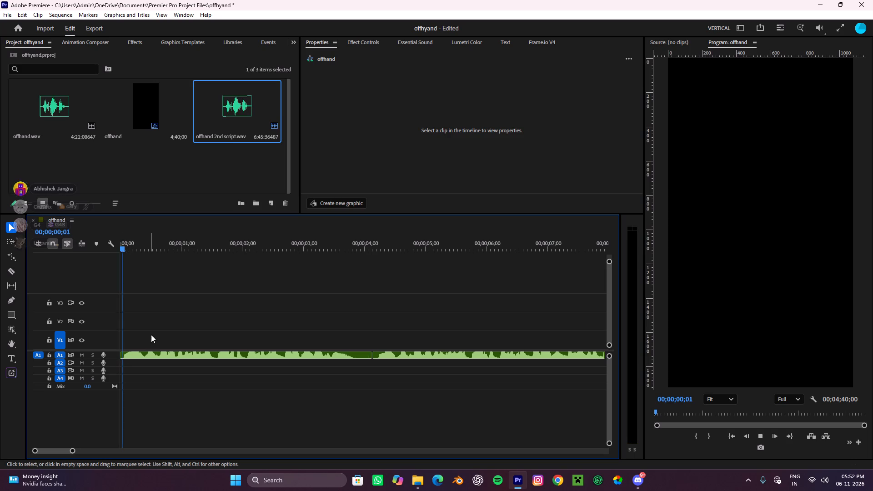
scroll(161, 341, "down", 8, "alt")
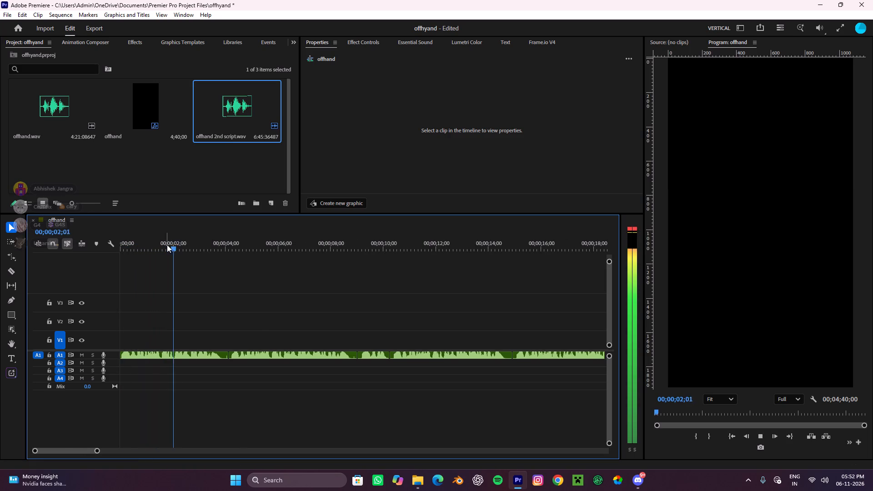
left_click_drag(181, 396, 148, 326)
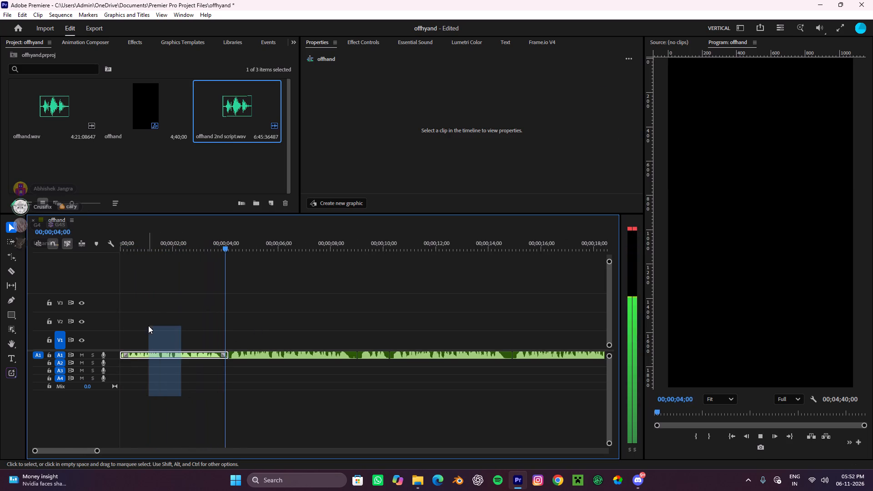
type("e")
Play the new opening of the voice-over, replaying it from the sequence start to check the take.
key("space")
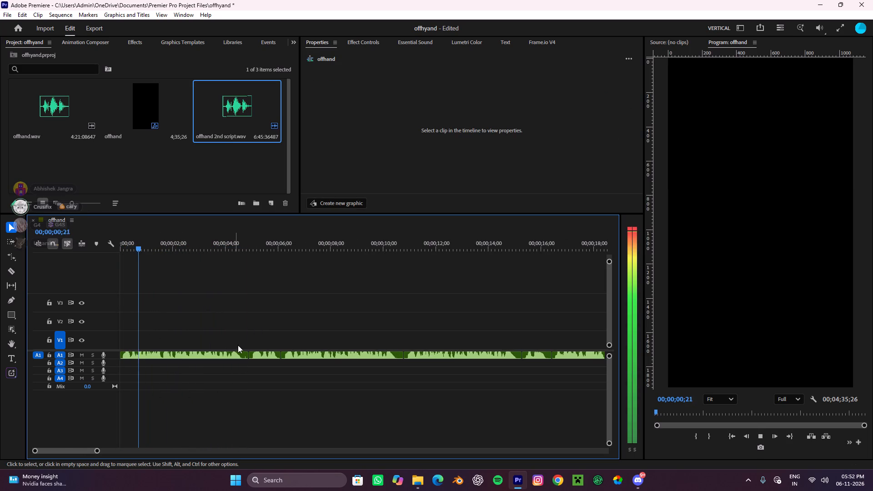
key("space")
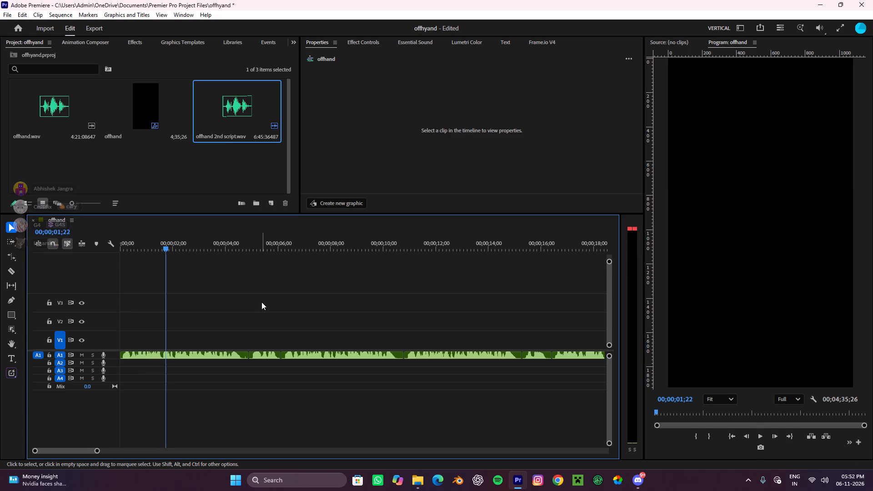
left_click_drag(171, 246, 19, 240)
key("space")
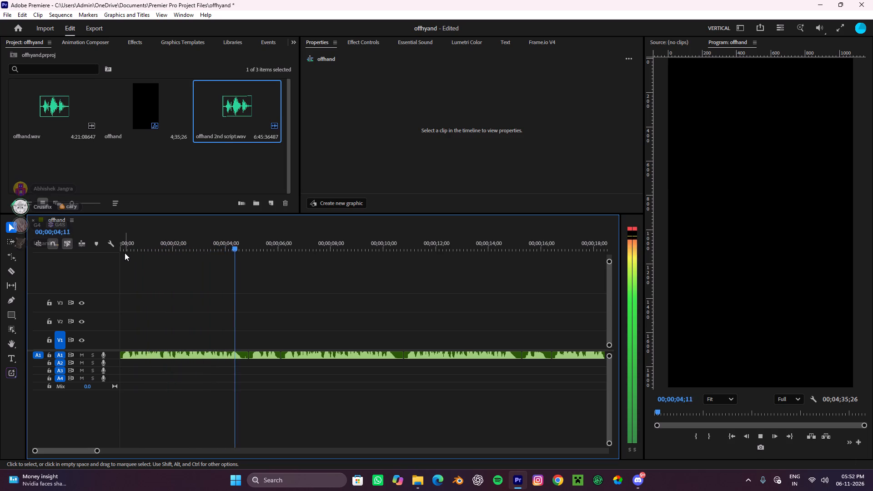
key("space")
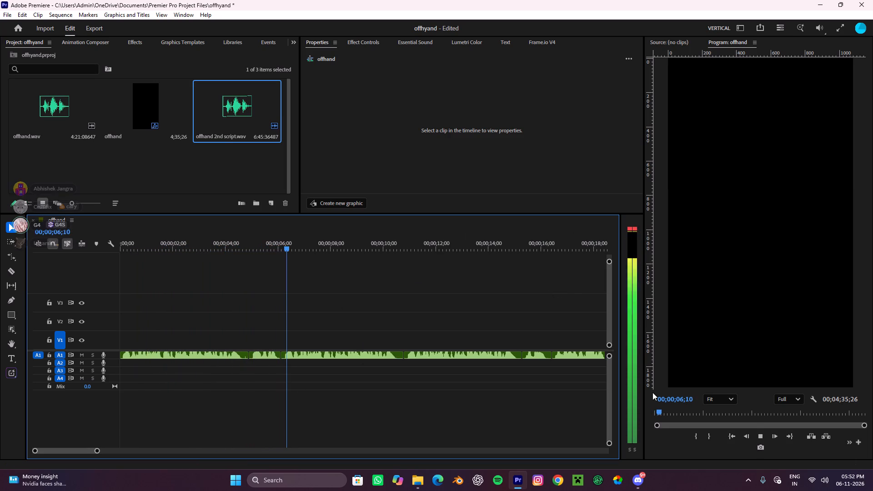
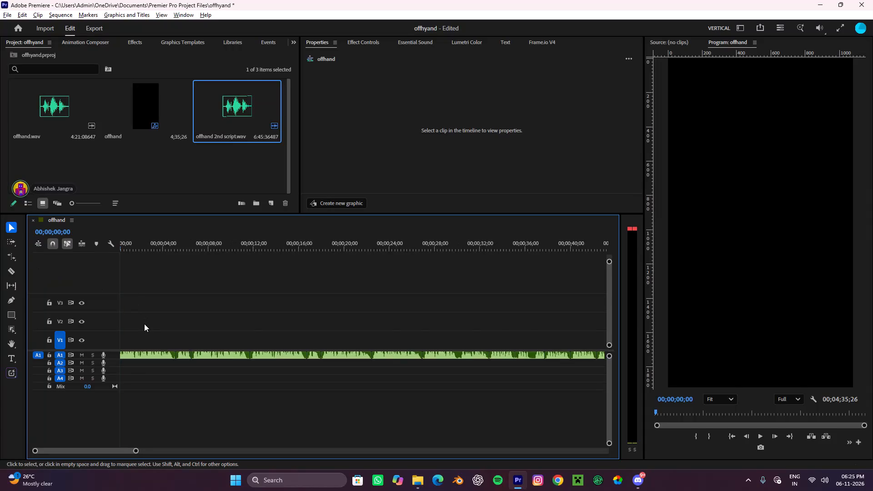
Play the opening of the voice-over and ripple delete the first two clips on track A1, about 6 seconds in total.
scroll(144, 324, "up", 5)
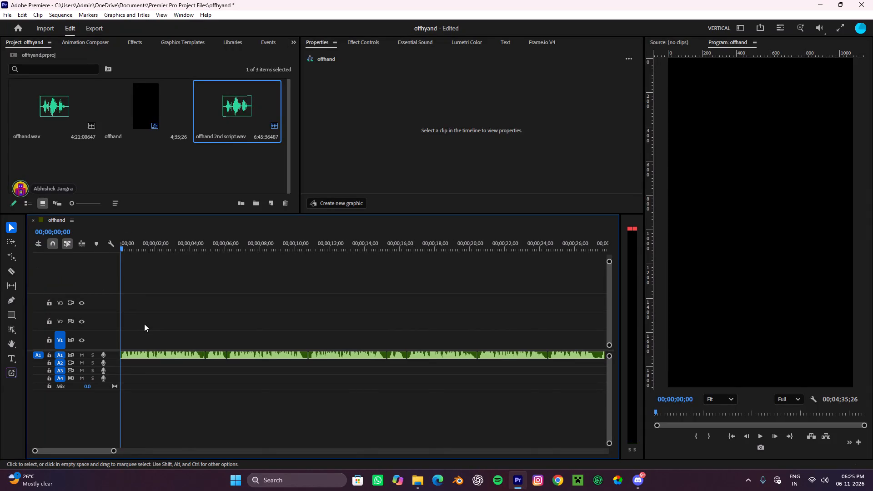
key("space")
left_click(166, 331)
scroll(219, 337, "down", 9, "alt")
scroll(177, 363, "up", 4, "alt")
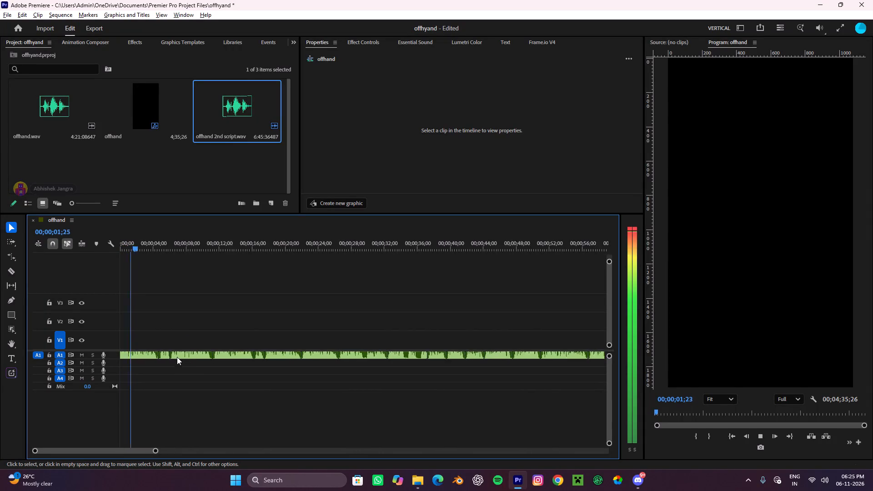
scroll(177, 357, "up", 1, "alt")
scroll(178, 356, "up", 5)
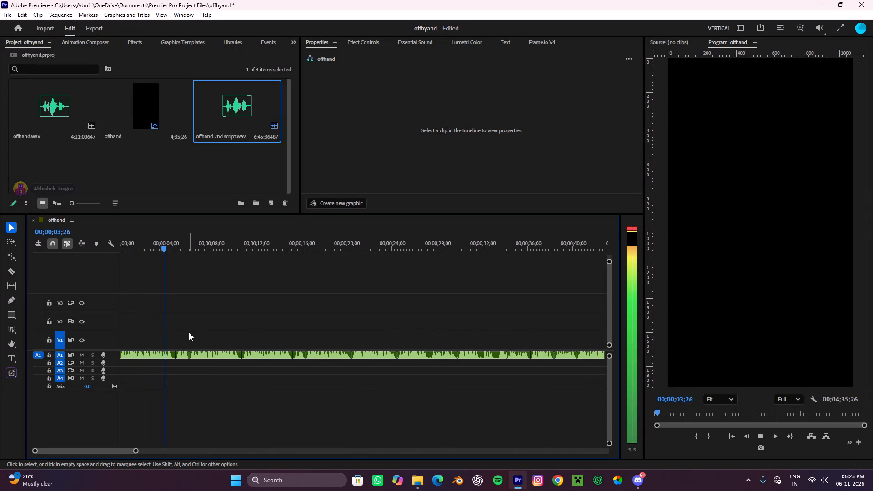
left_click(189, 332)
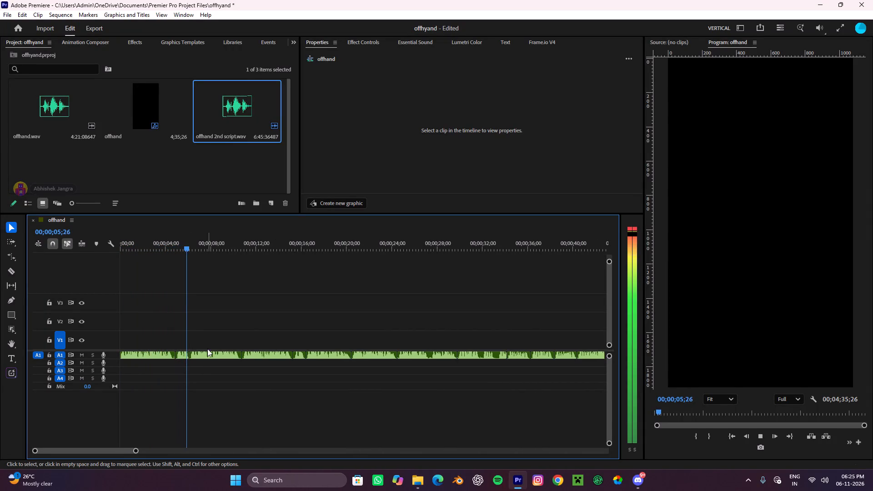
left_click_drag(177, 379, 144, 343)
type("e")
Play the voice-over from the start and ripple delete the second clip on track A1, about 4.5 seconds long.
key("space")
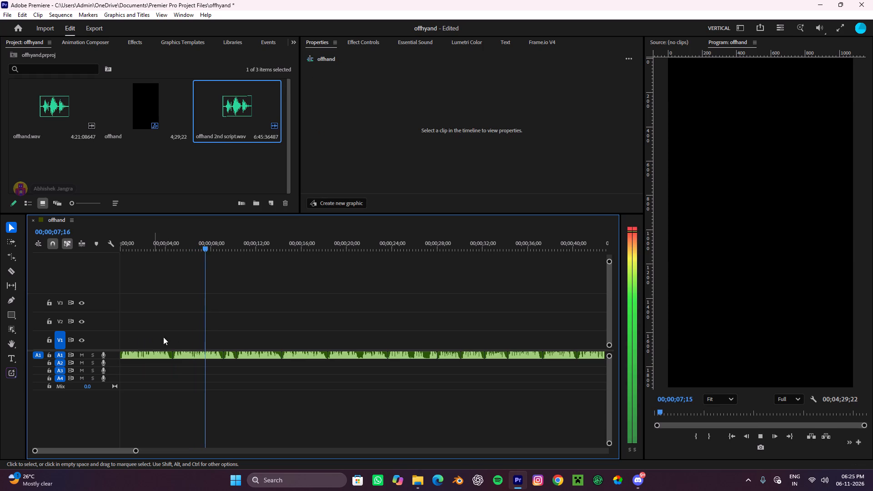
left_click_drag(217, 246, 0, 252)
key("space")
scroll(177, 290, "down", 4, "alt")
scroll(145, 315, "up", 4, "alt")
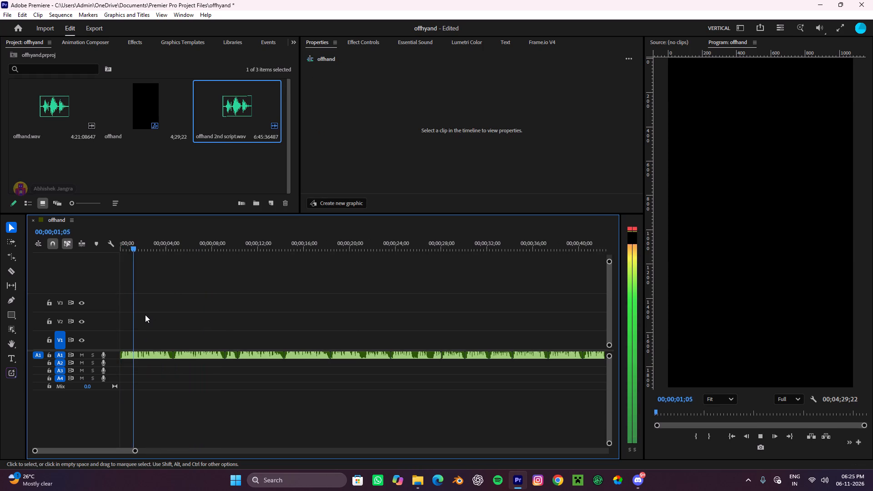
scroll(145, 315, "up", 5)
left_click(173, 322)
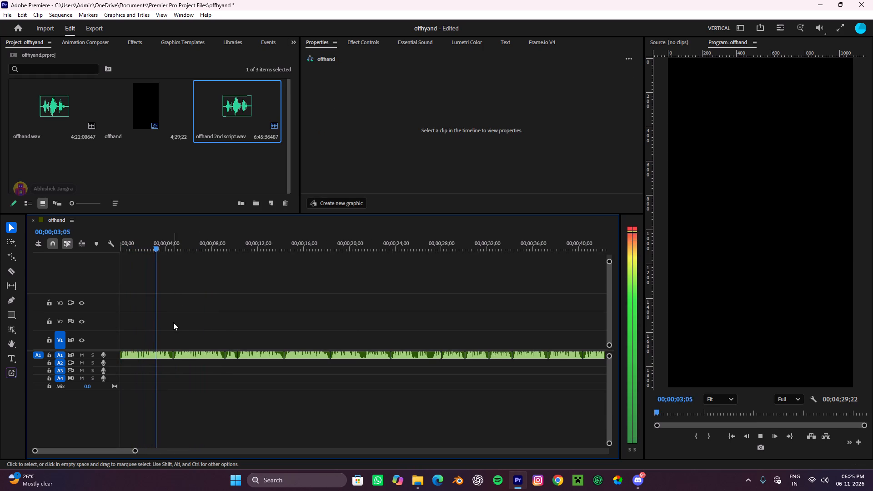
left_click_drag(201, 381, 200, 340)
key("e")
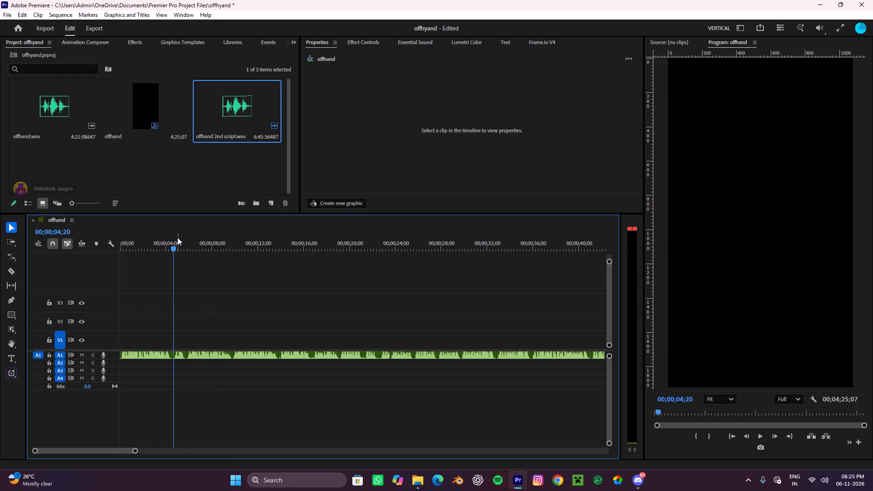
Ripple delete the short clip, about 1 second long, that follows the opening clip on track A1.
left_click_drag(177, 237, 190, 266)
key("space")
left_click_drag(182, 375, 181, 327)
type("e")
Play on from the end of the opening clip and ripple delete the two following A1 clips, about 4 seconds each.
key("space")
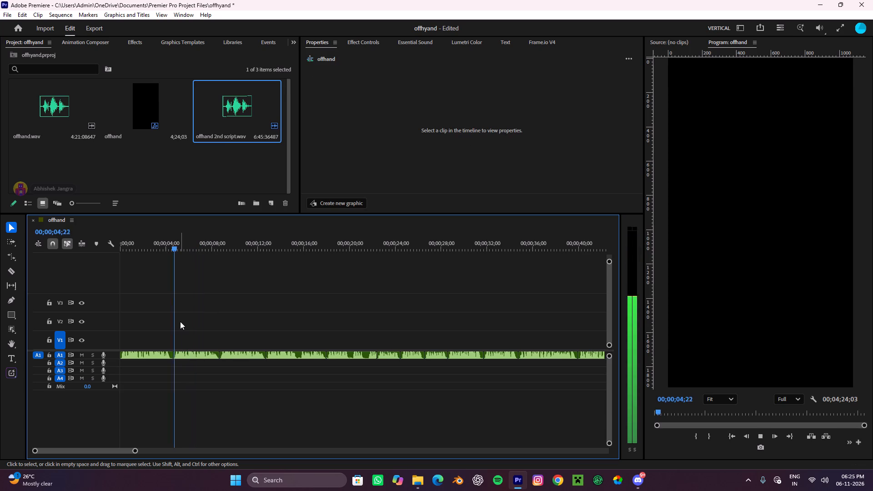
left_click(243, 332)
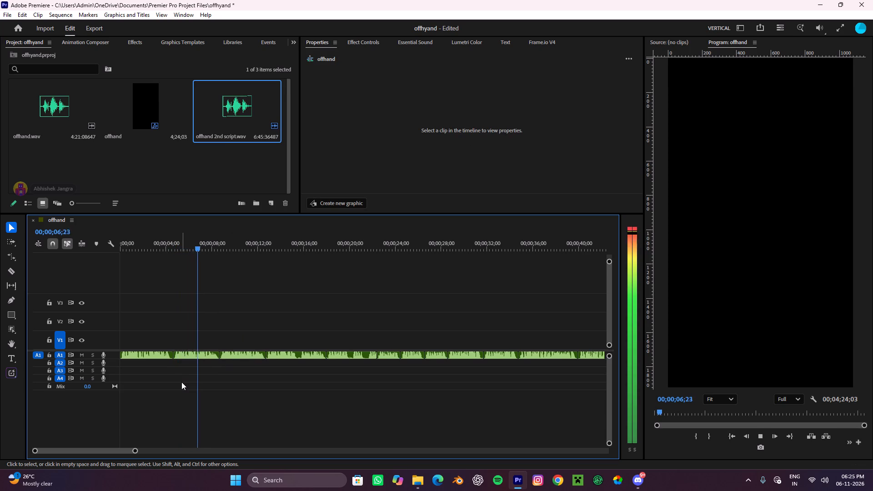
left_click_drag(181, 382, 189, 316)
type("e")
key("space")
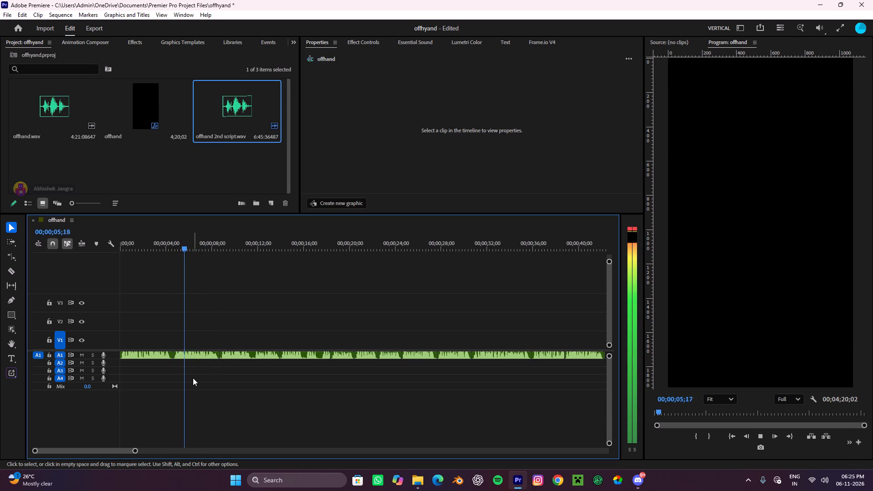
left_click_drag(180, 373, 186, 334)
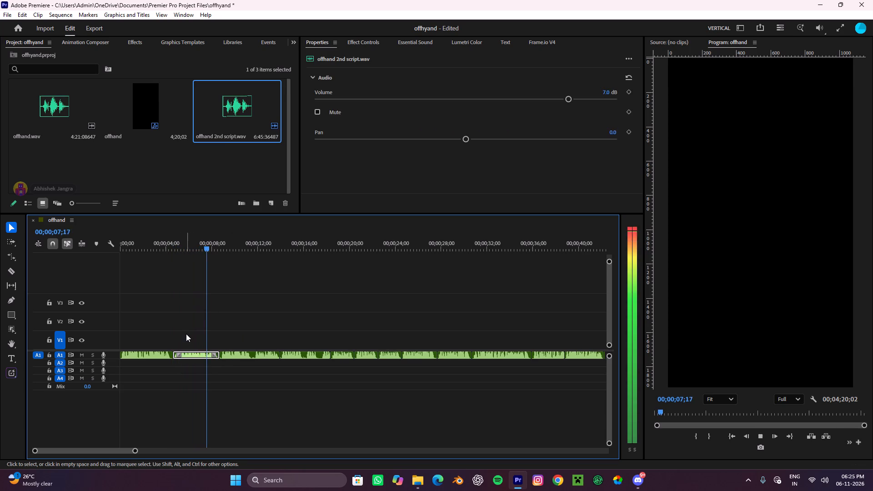
type("e")
Play on, split the A1 audio at about 7.5 seconds with the Razor tool, and ripple delete the 2.5-second piece after the split.
key("space")
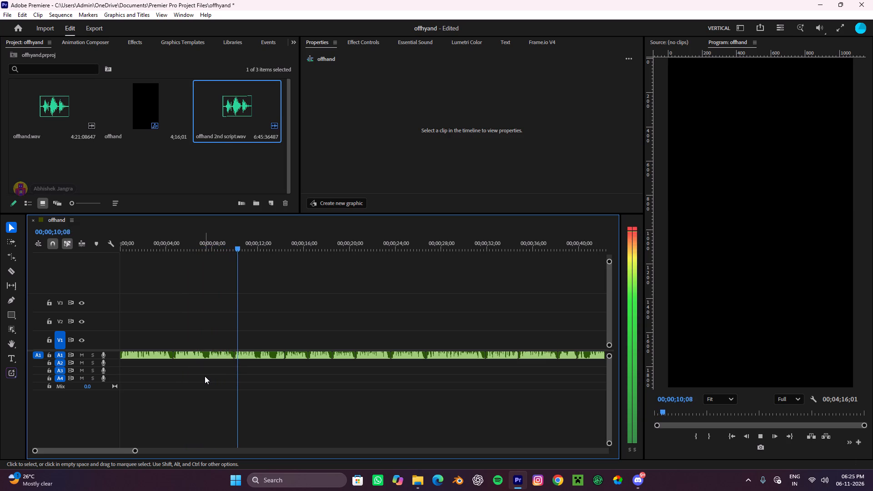
scroll(221, 365, "up", 5, "alt")
key("space")
key("c")
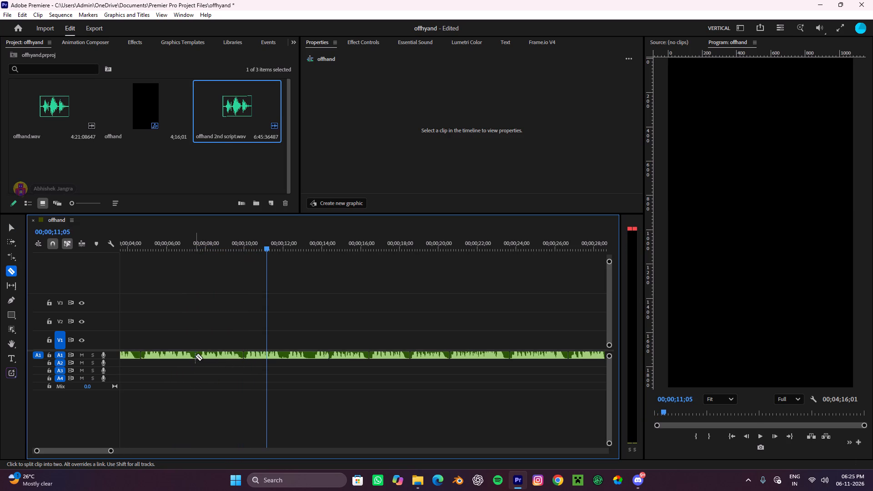
left_click(195, 356)
key("v")
left_click_drag(211, 366, 211, 344)
key("e")
Play the voice-over from the sequence start to check the trimmed opening.
left_click_drag(196, 244, 125, 295)
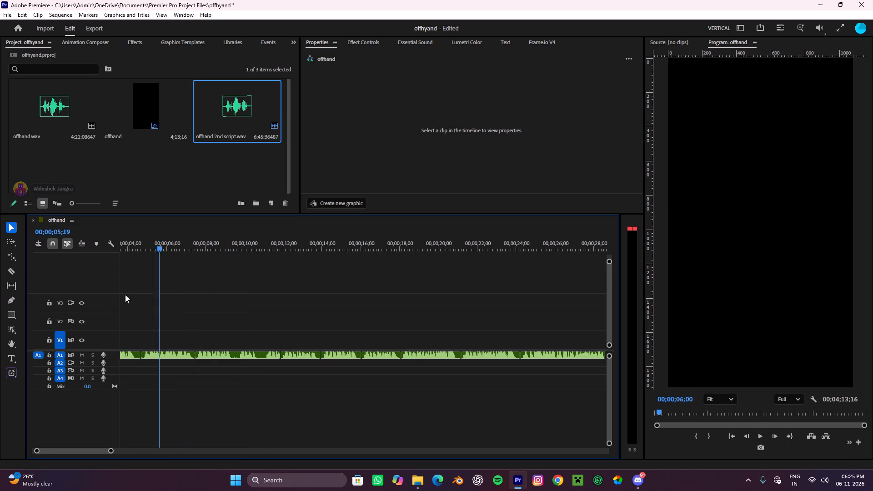
left_click_drag(125, 295, 0, 315)
key("space")
left_click(188, 308)
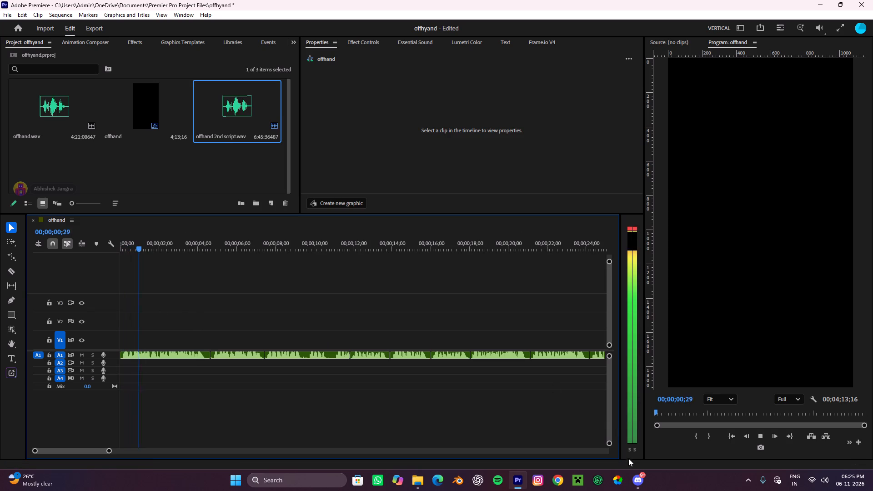
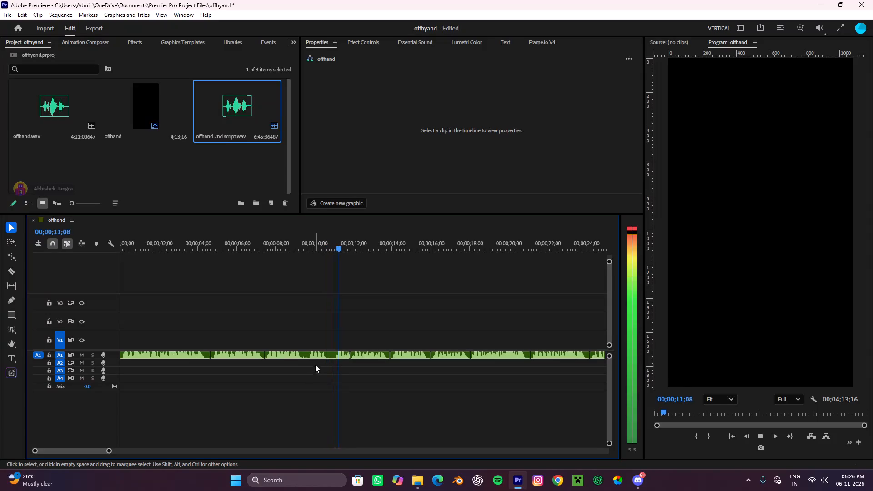
Audition the A1 audio after the cut at about 7.5 seconds and ripple delete the next four clips, up to about 18 seconds.
left_click_drag(323, 375, 310, 332)
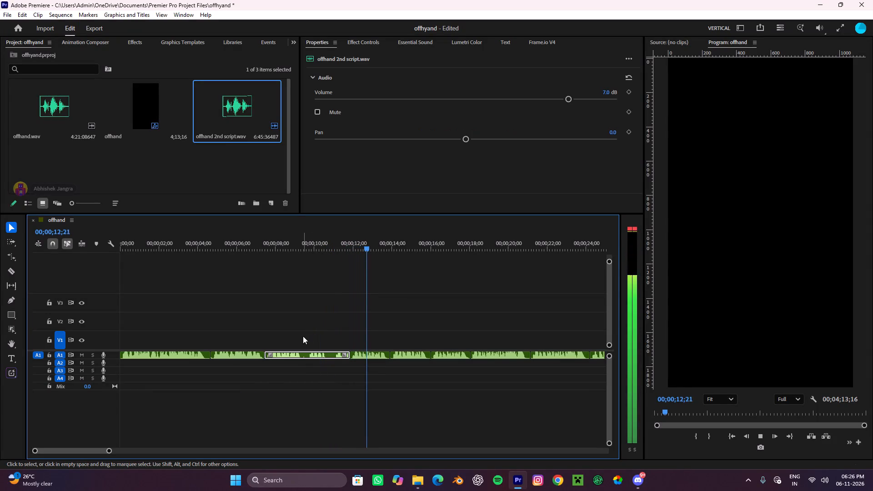
left_click_drag(357, 372, 291, 341)
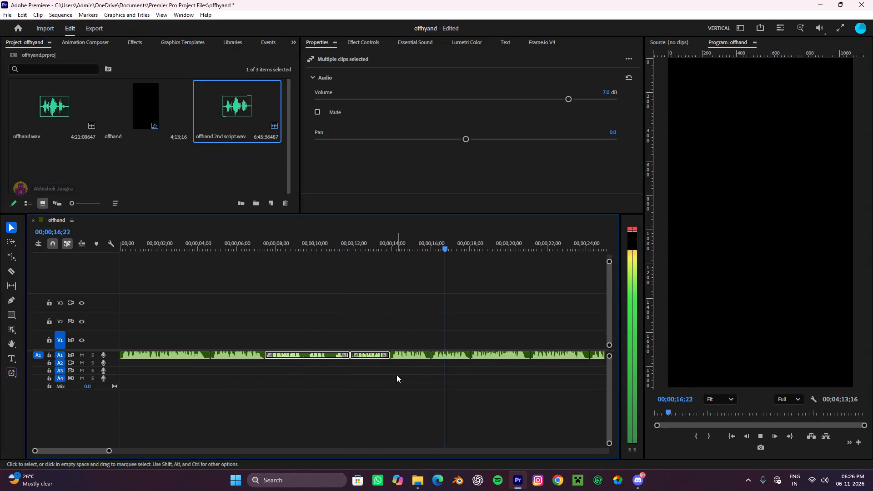
left_click_drag(396, 375, 329, 346)
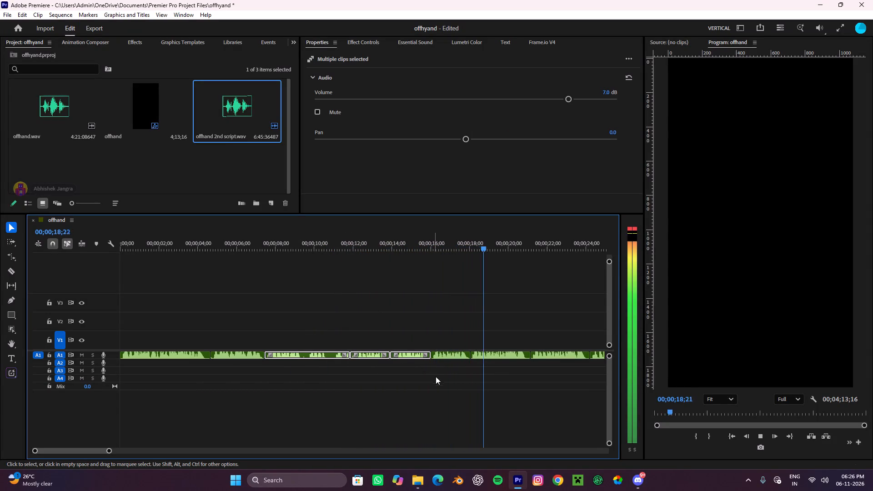
left_click_drag(454, 379, 365, 348)
left_click(381, 377)
left_click_drag(445, 374, 231, 320)
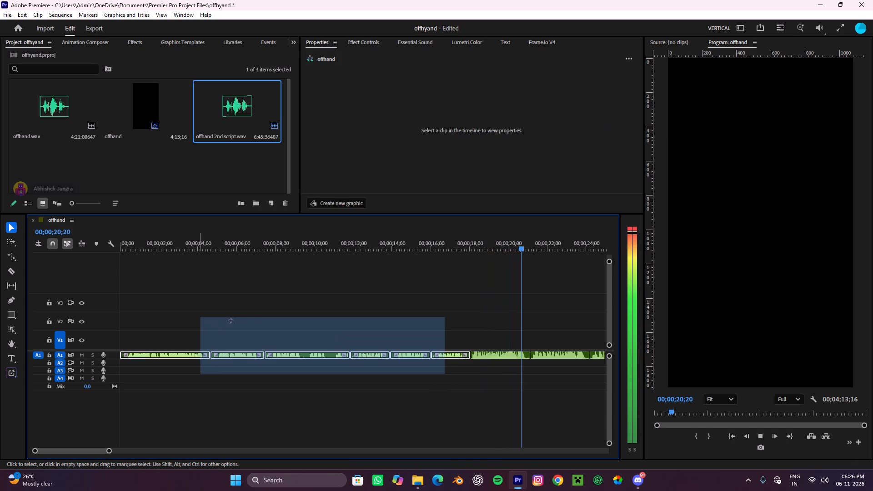
left_click_drag(231, 320, 279, 323)
key("e")
Play on from the cut at about 7.5 seconds and ripple delete the following A1 clip, about 3 seconds long.
key("space")
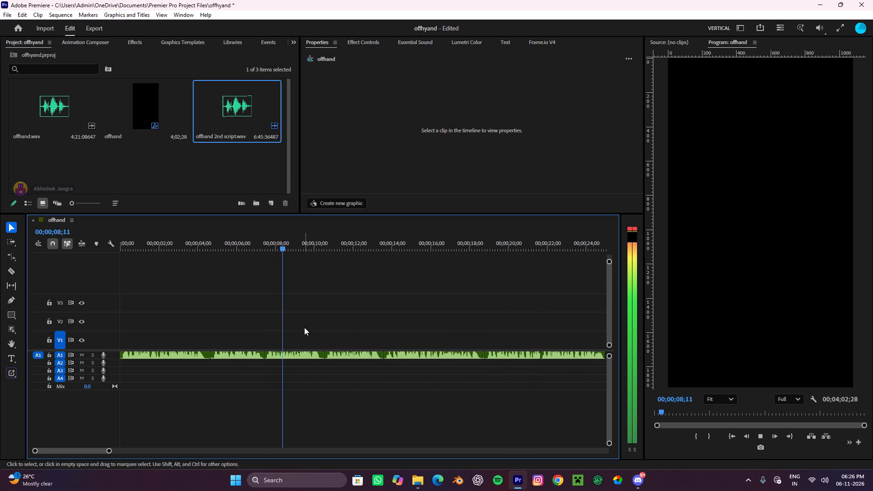
left_click(330, 319)
left_click(328, 327)
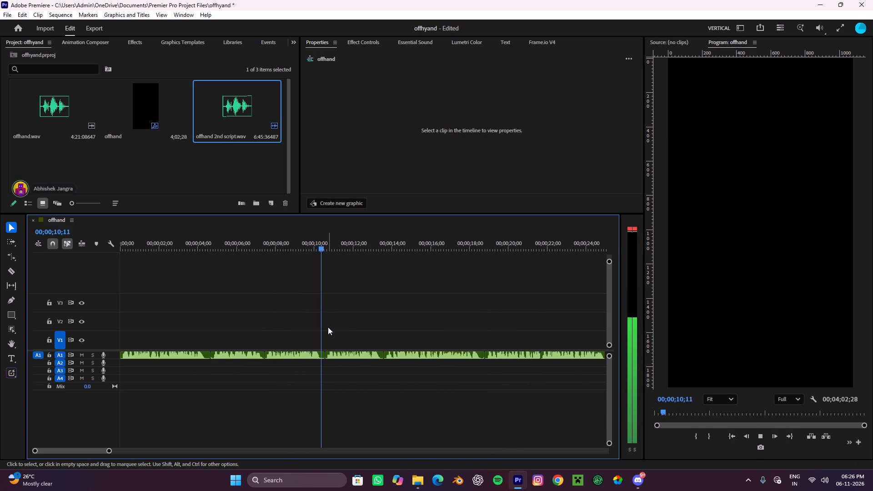
left_click_drag(316, 386, 291, 337)
key("e")
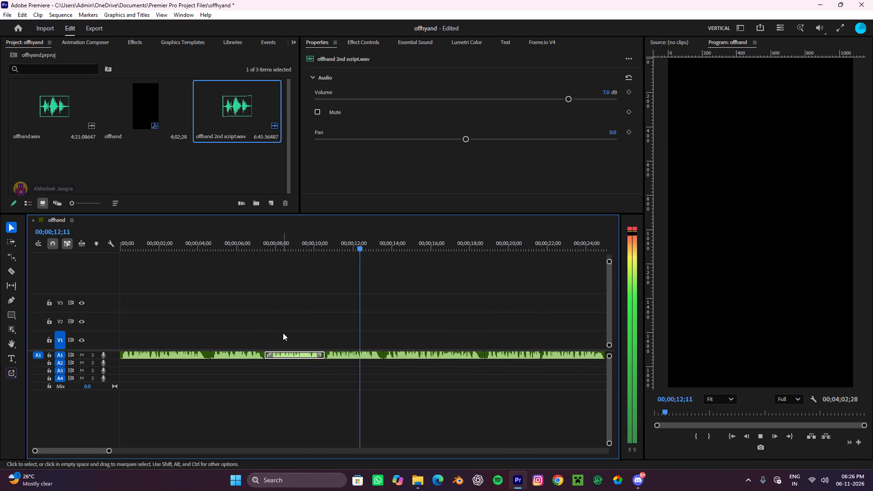
Listen to the A1 voice-over onward from the latest cut and again from the sequence start to check the edit.
key("space")
left_click_drag(277, 381, 287, 345)
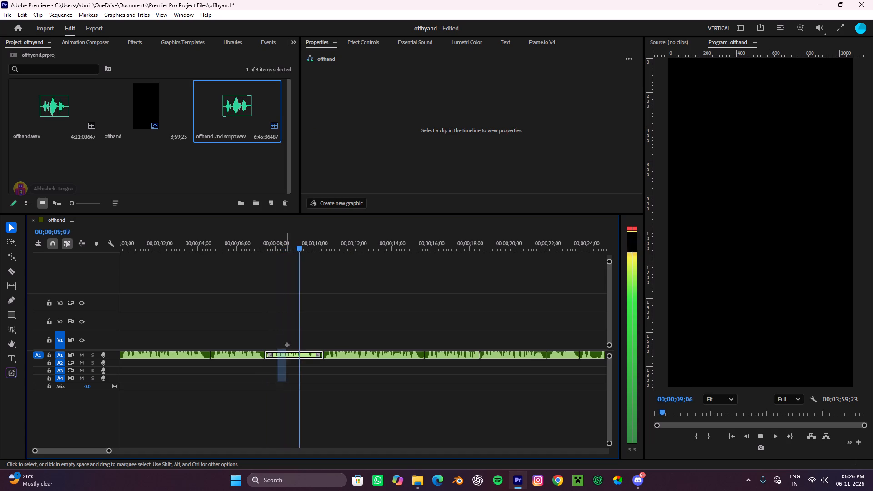
left_click_drag(287, 345, 289, 331)
left_click(284, 389)
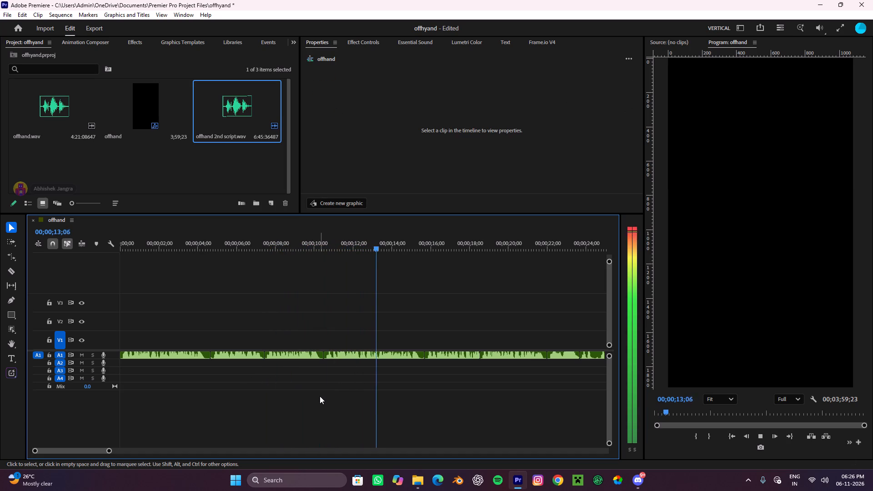
key("space")
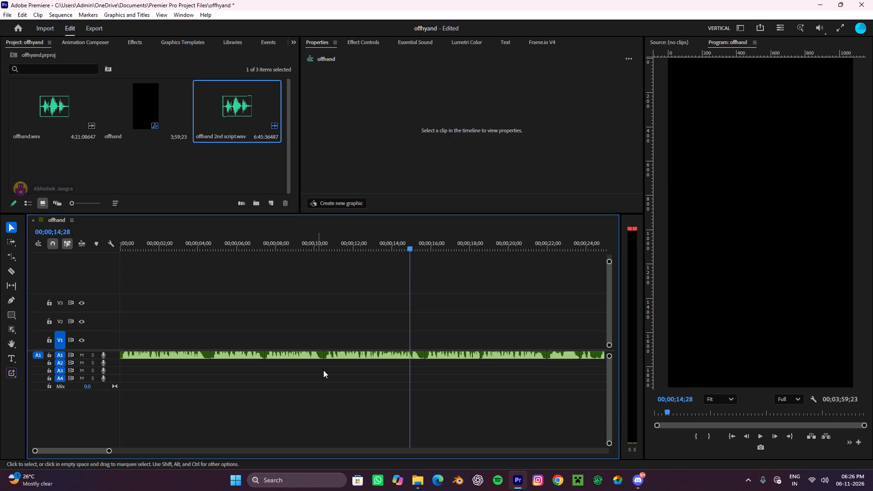
left_click_drag(413, 246, 0, 253)
key("space")
left_click(292, 309)
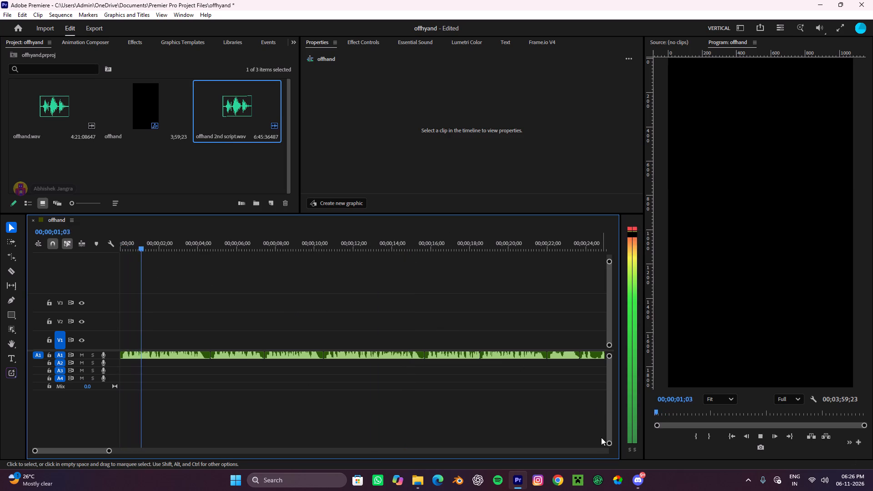
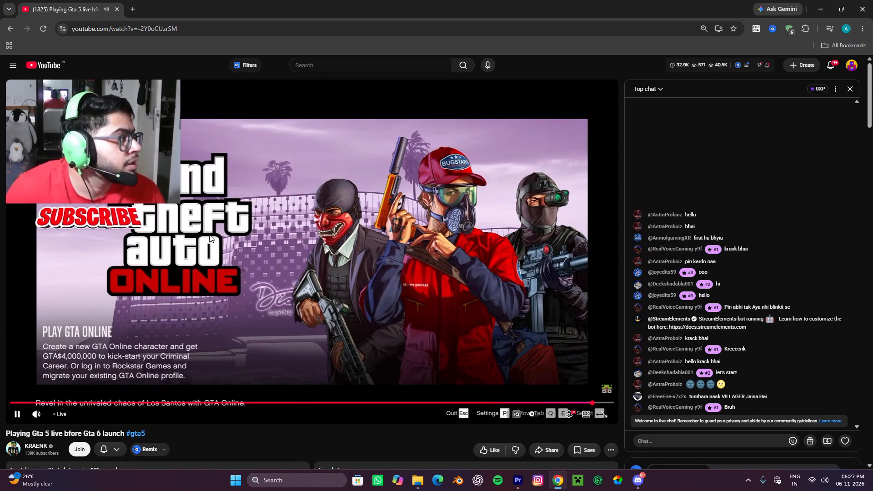
Watch the Gta 5 live stream in the browser and skip ahead to its live edge.
scroll(209, 235, "down", 2)
left_click_drag(49, 297, 23, 297)
left_click(233, 281)
scroll(170, 293, "up", 4)
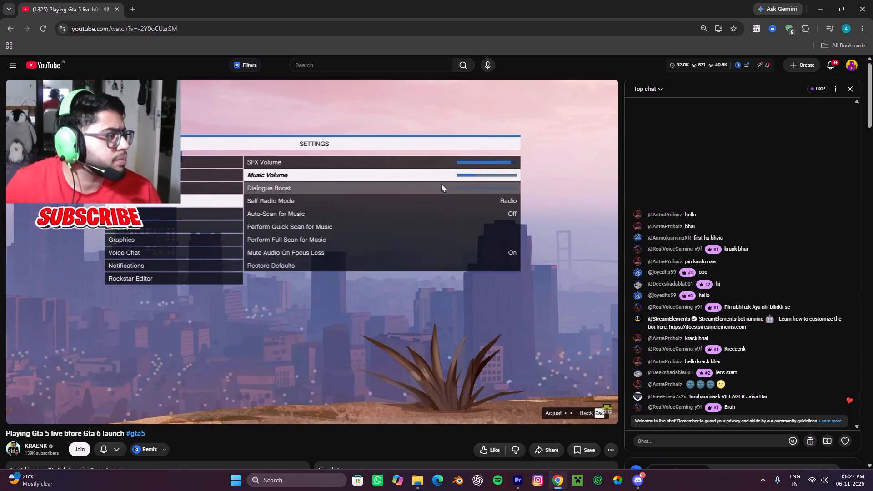
key("space")
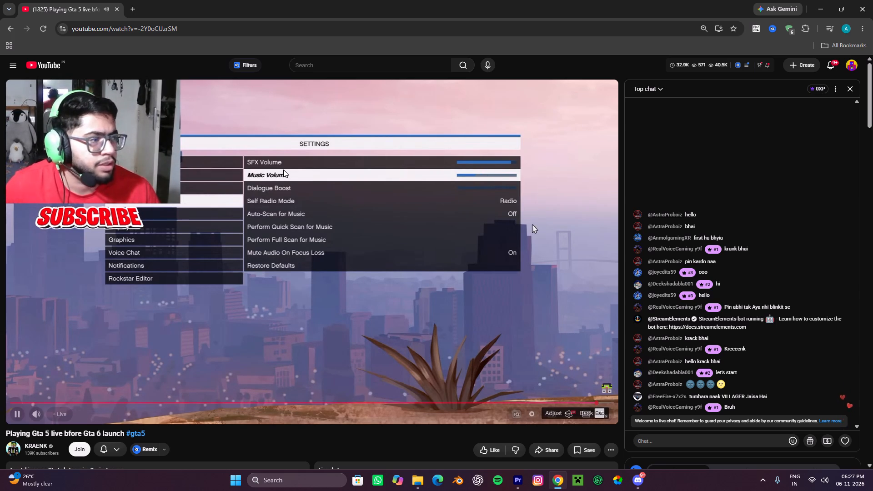
key("space")
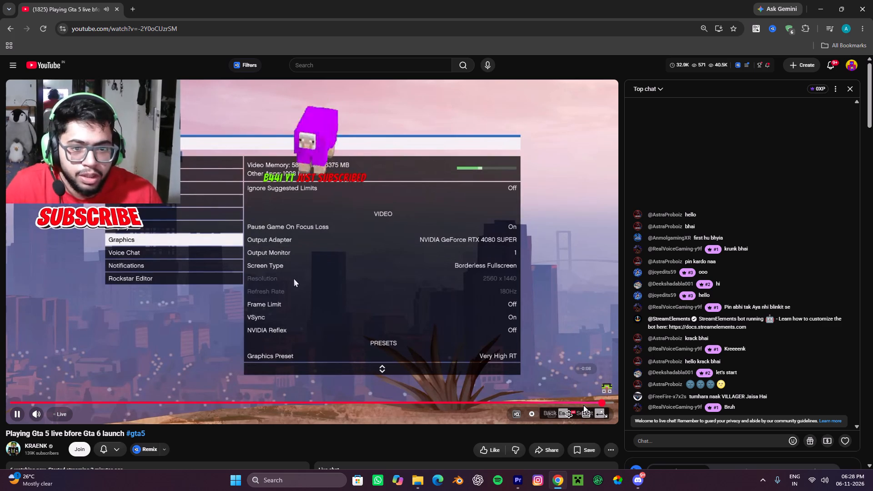
left_click_drag(593, 401, 617, 404)
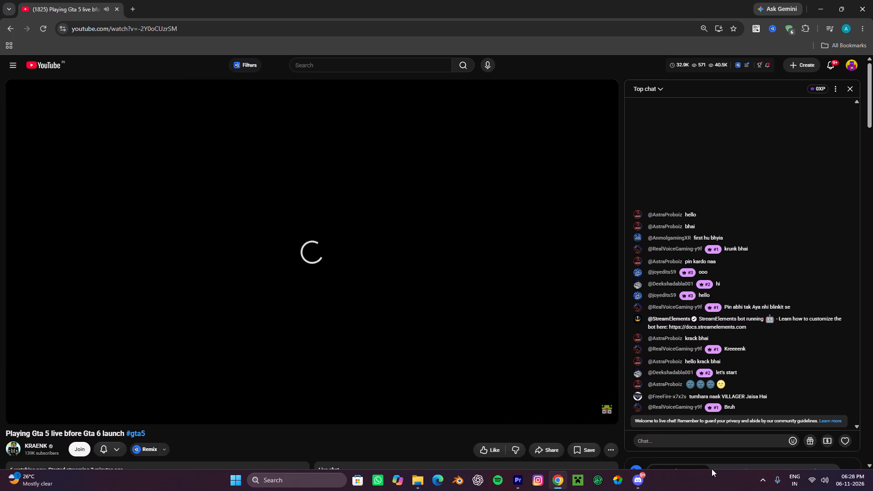
left_click(701, 489)
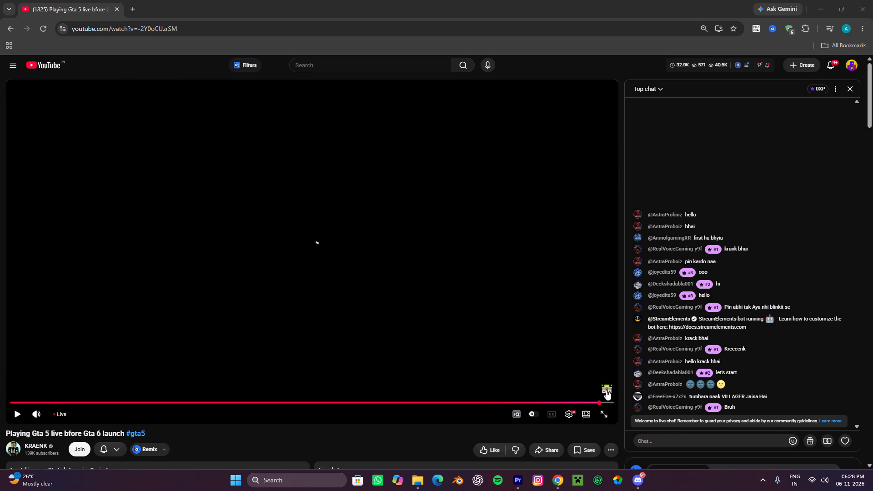
left_click_drag(600, 403, 627, 406)
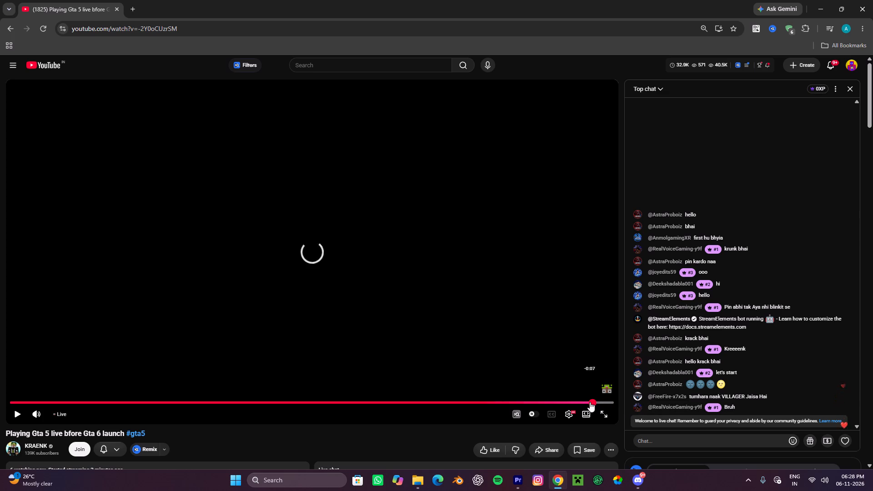
left_click_drag(590, 402, 626, 403)
left_click(612, 401)
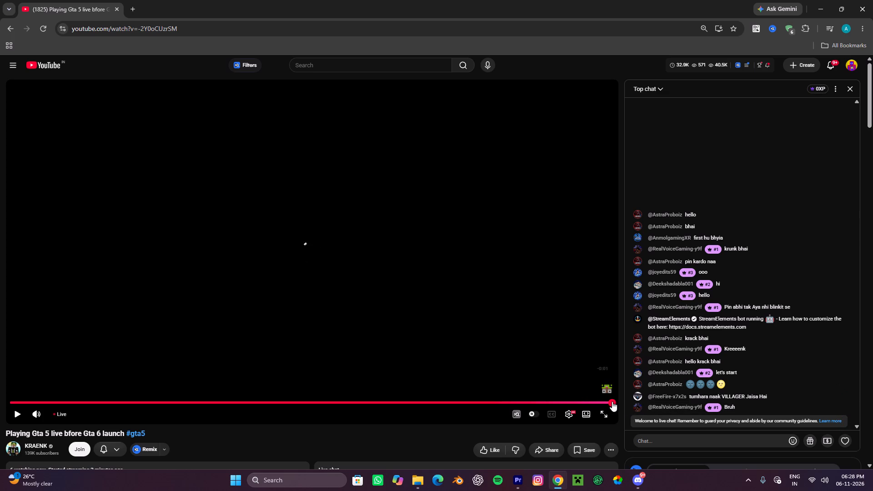
left_click(523, 332)
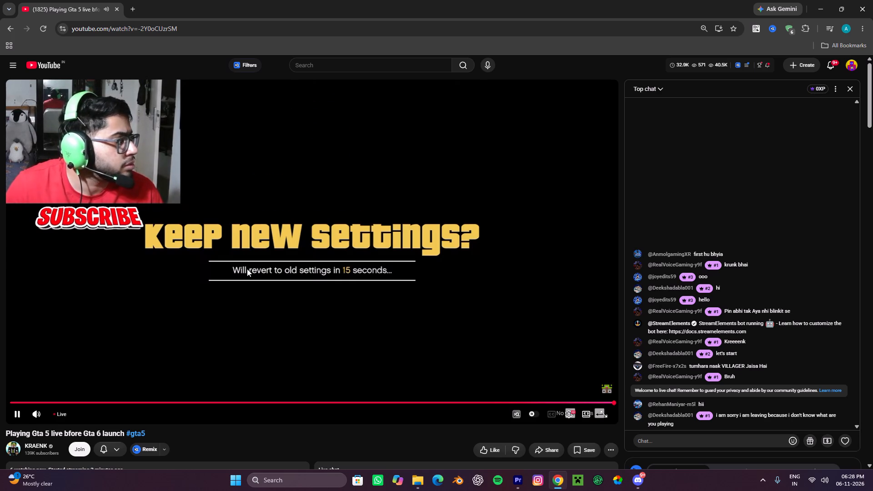
Expand the live stream's description, look through it and close the browser window.
scroll(100, 355, "down", 2)
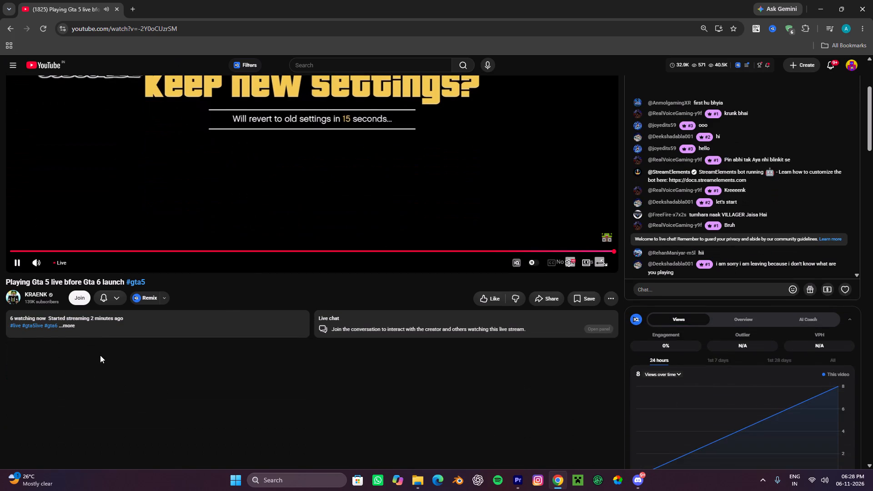
scroll(100, 355, "up", 4)
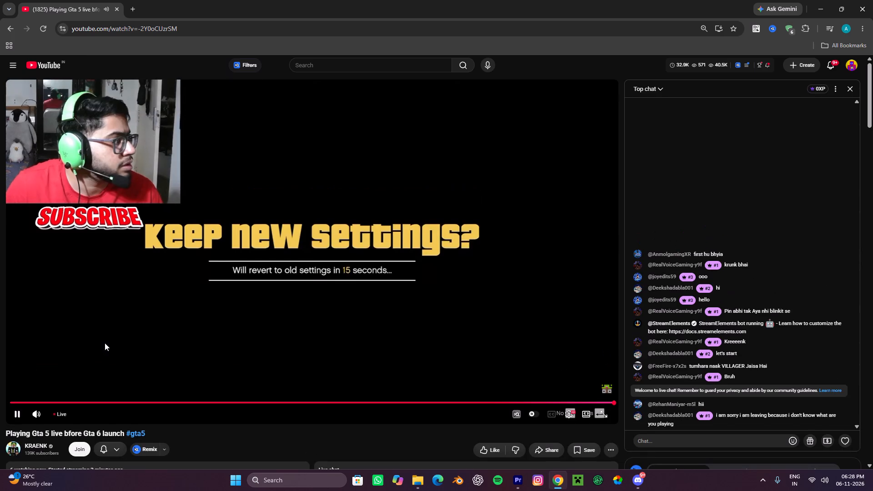
scroll(100, 349, "down", 3)
left_click_drag(17, 242, 5, 240)
left_click(192, 222)
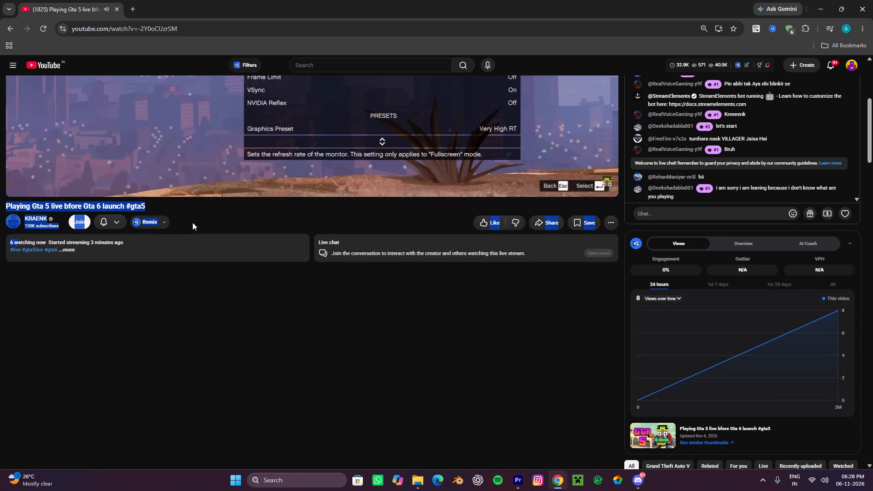
left_click(146, 251)
left_click(183, 250)
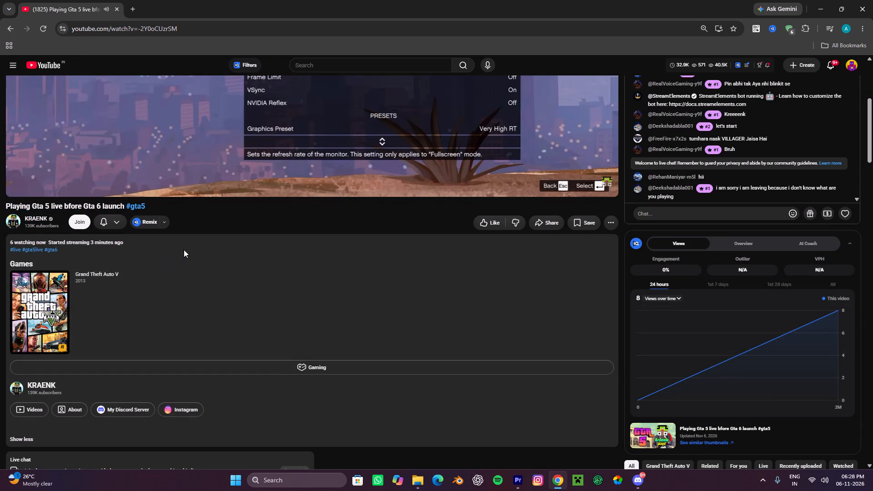
scroll(237, 409, "up", 4)
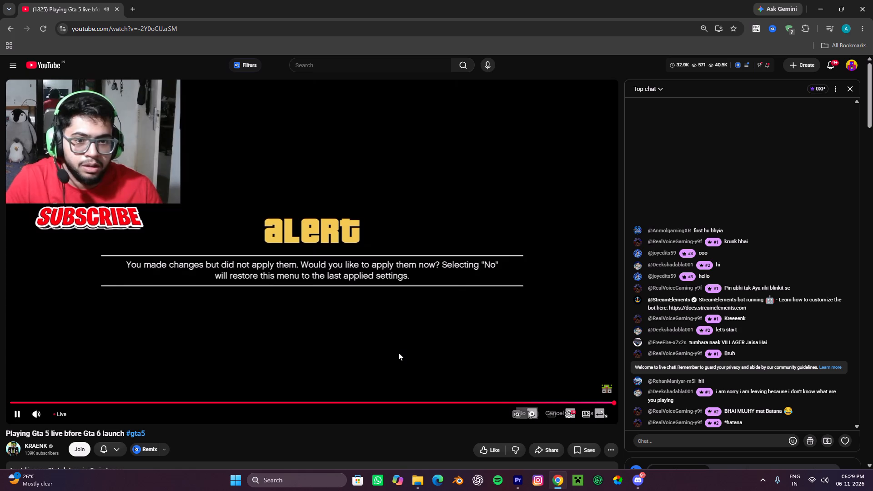
left_click(872, 0)
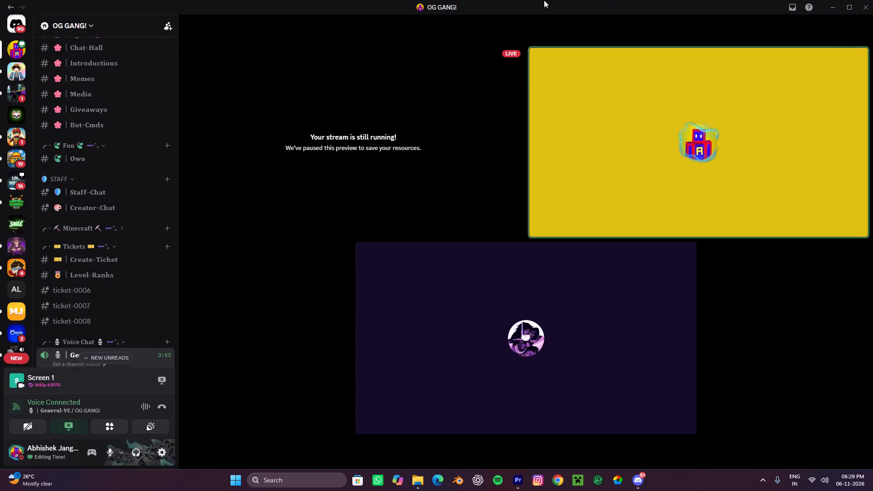
Switch to Premiere and listen to the edited A1 voice-over from the sequence start to about 16 seconds.
left_click(514, 475)
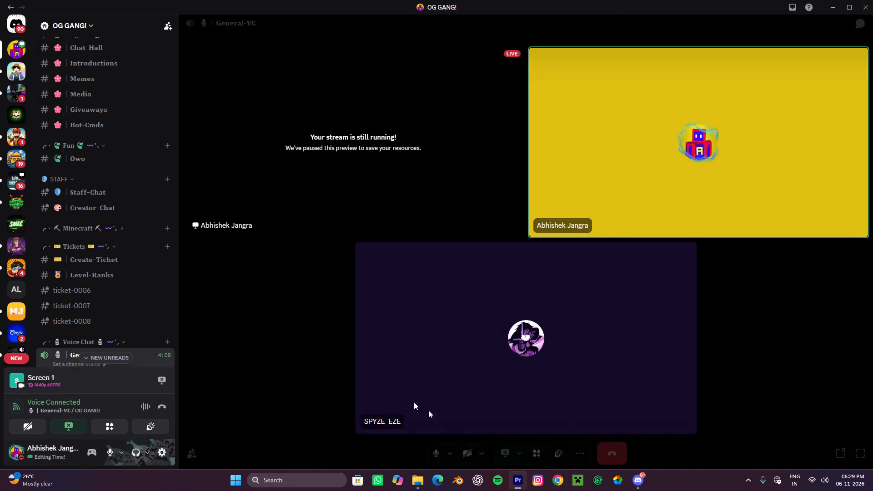
left_click_drag(268, 239, 0, 256)
scroll(270, 331, "up", 5, "alt")
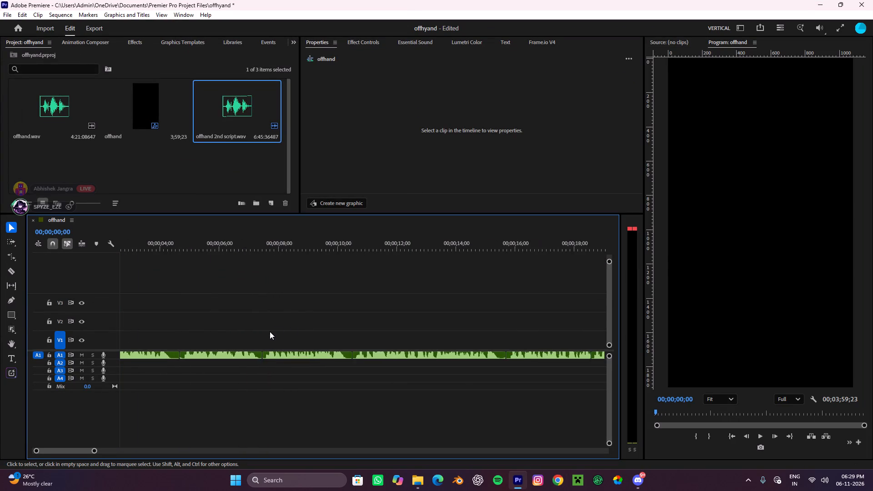
scroll(270, 331, "up", 4, "alt")
scroll(270, 331, "up", 4)
key("space")
scroll(270, 331, "down", 8, "alt")
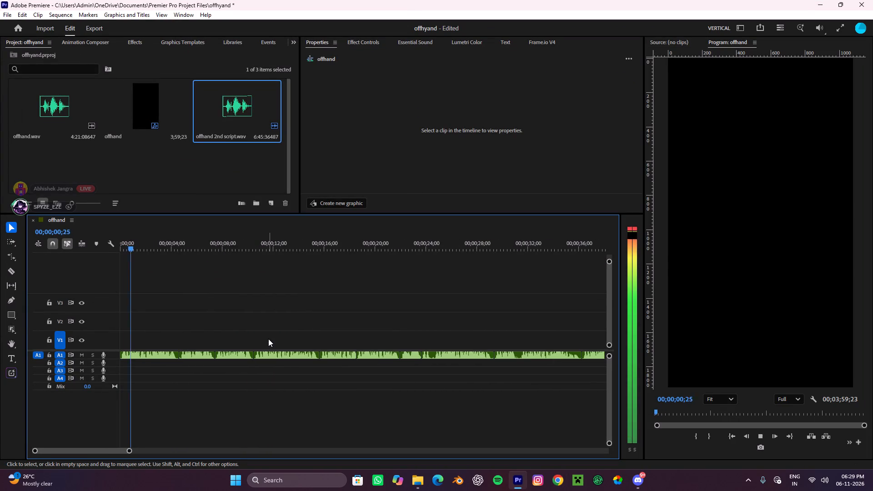
left_click(223, 335)
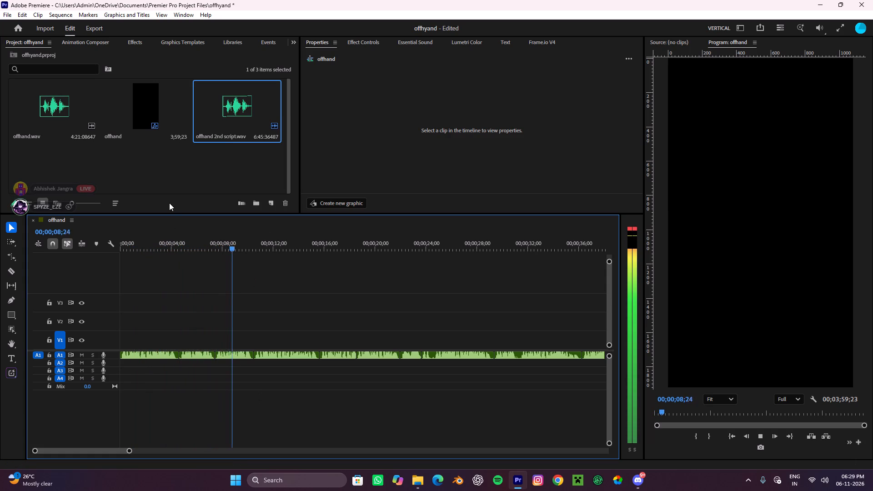
left_click(237, 382)
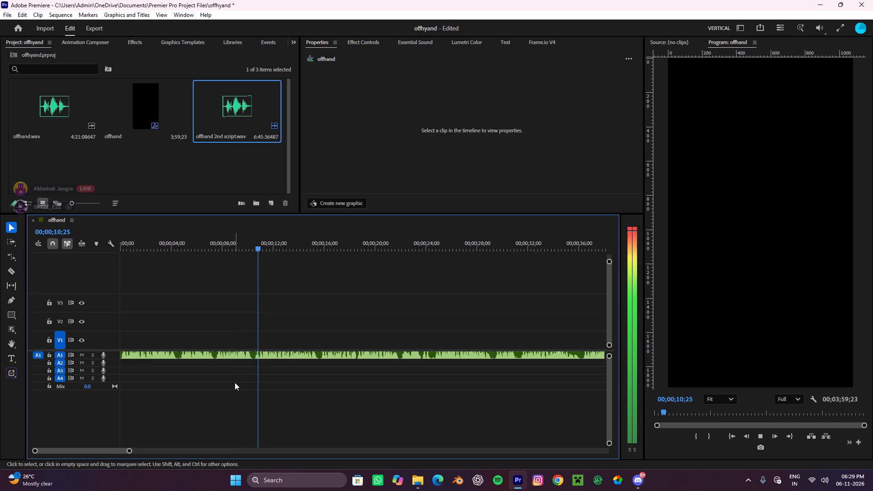
scroll(245, 378, "down", 3, "alt")
scroll(245, 378, "up", 4, "alt")
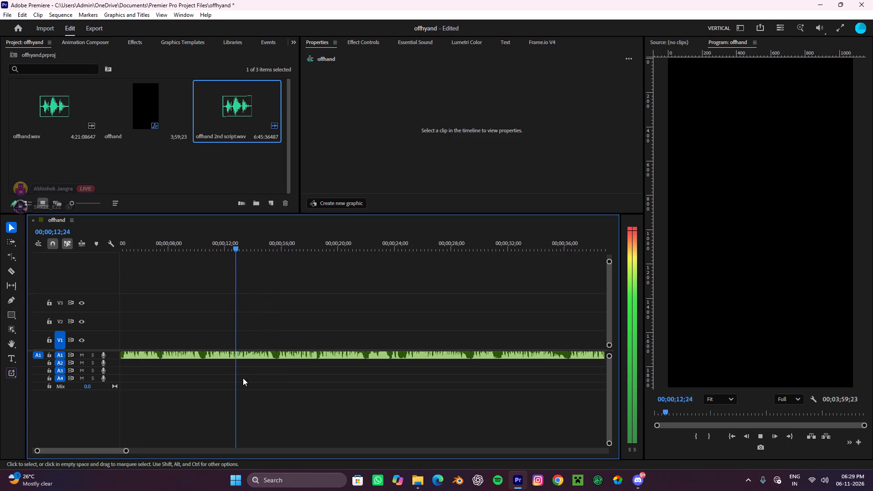
left_click(231, 377)
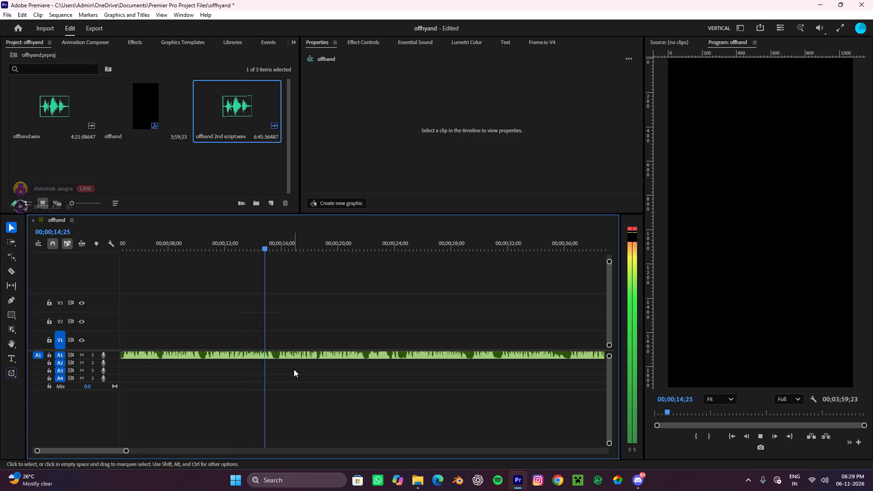
key("space")
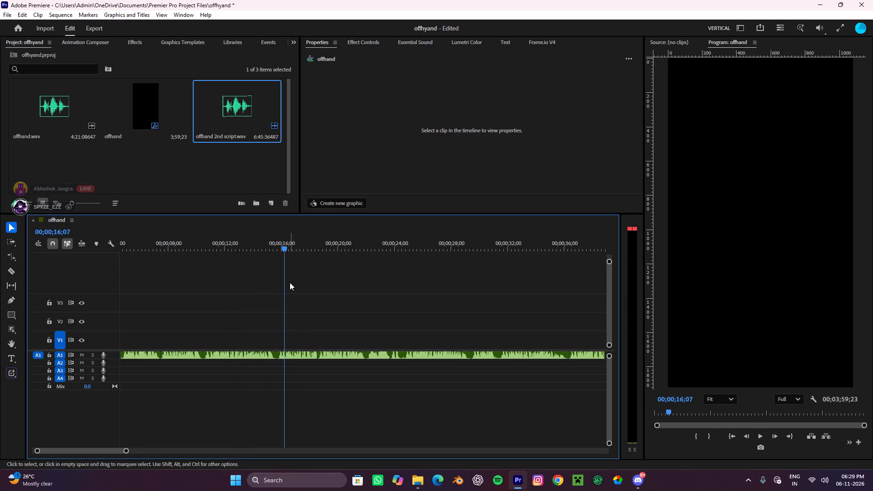